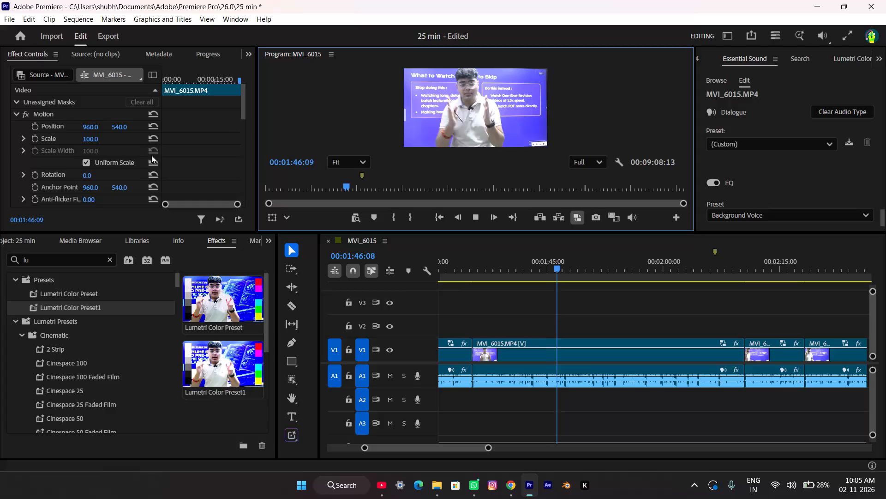
Play back the footage from about 00:01:29 up to the clip boundary near 00:01:35.
left_click_drag(565, 264, 471, 276)
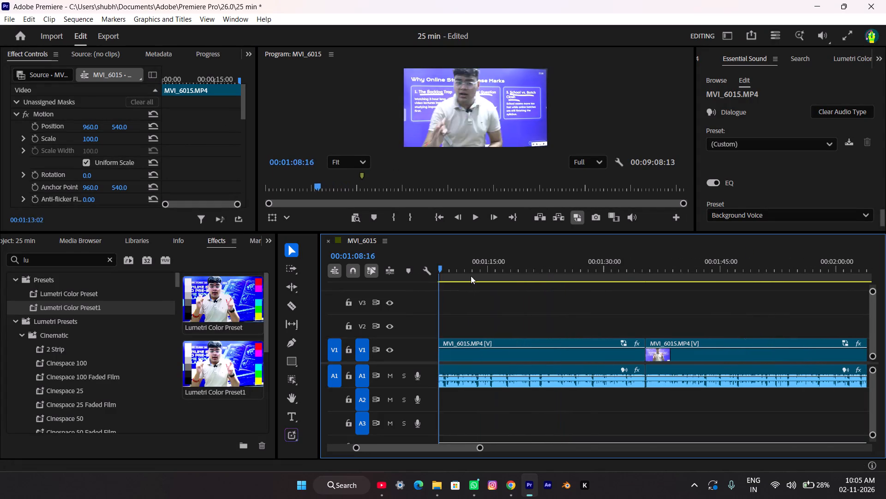
left_click_drag(471, 276, 599, 276)
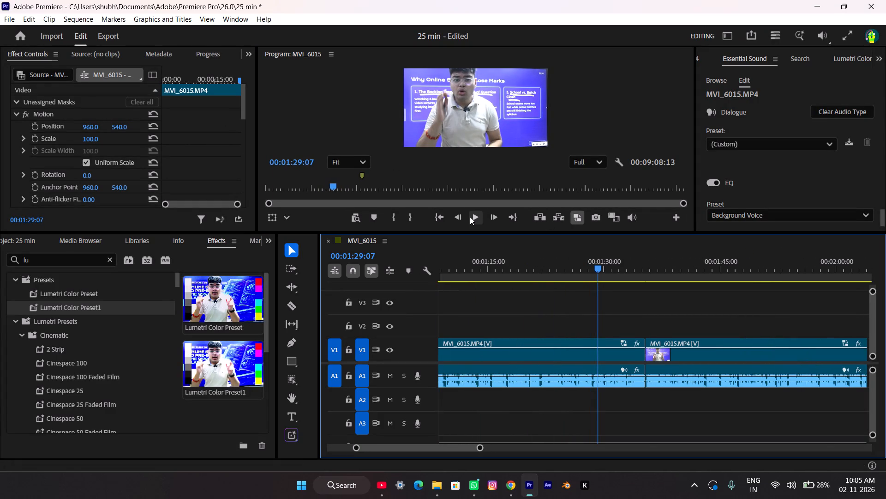
left_click(470, 217)
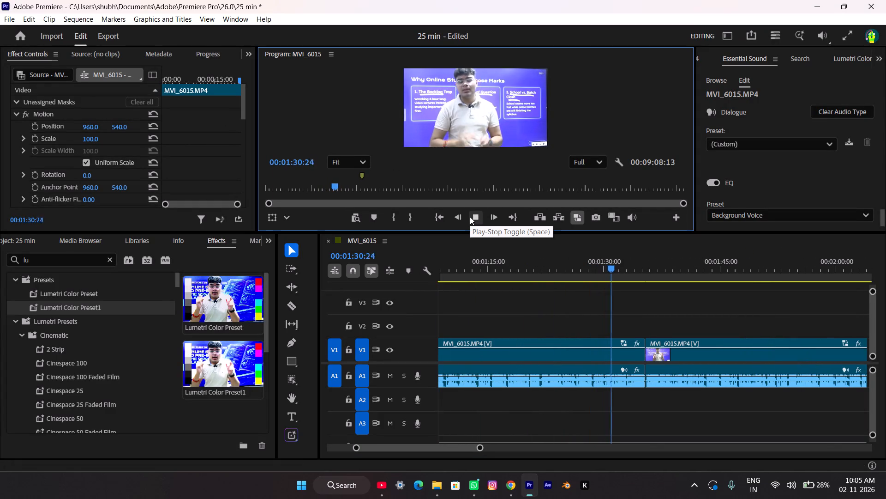
left_click(470, 217)
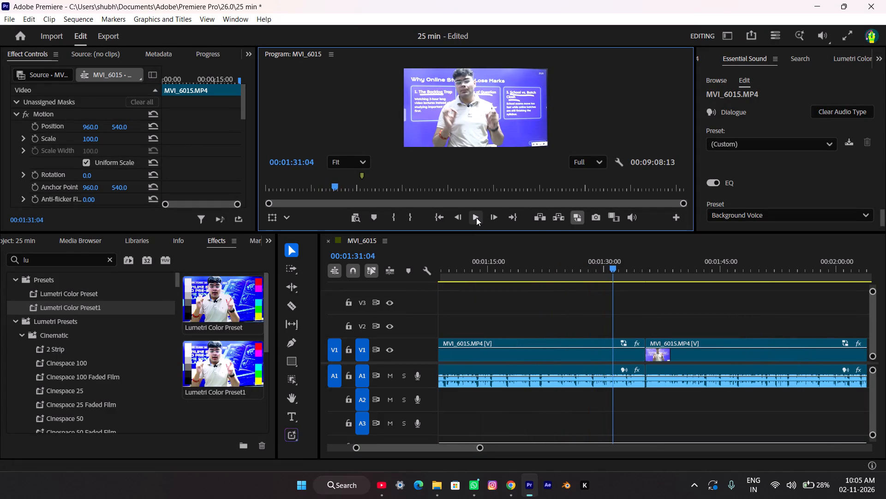
left_click(477, 218)
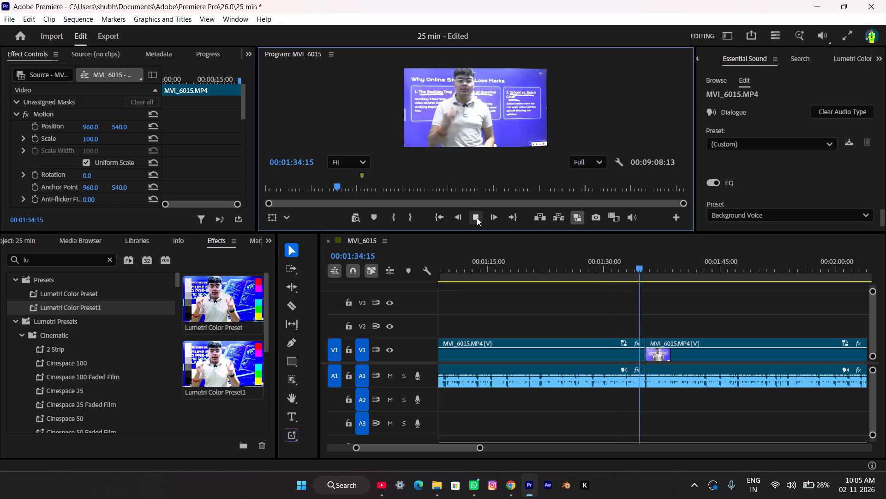
left_click(477, 218)
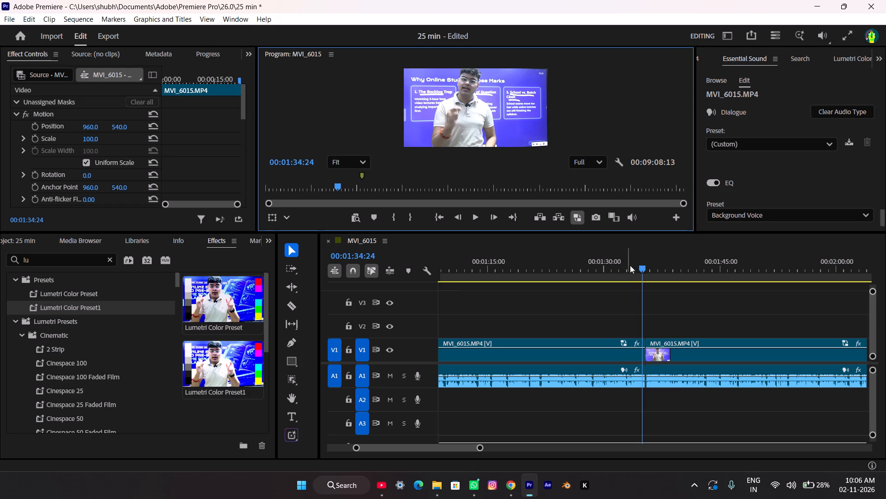
Replay the dialogue between about 00:01:25 and 00:01:30 to locate the point where the line starts.
left_click_drag(638, 265, 605, 265)
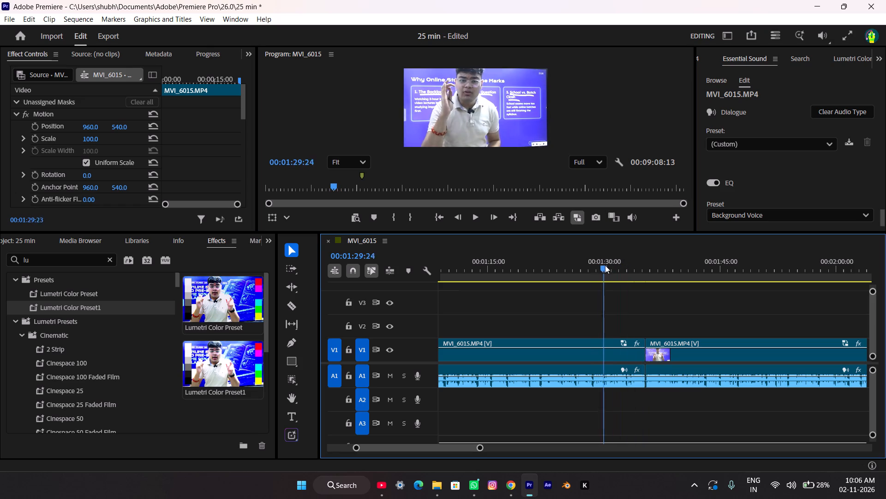
left_click_drag(605, 265, 588, 264)
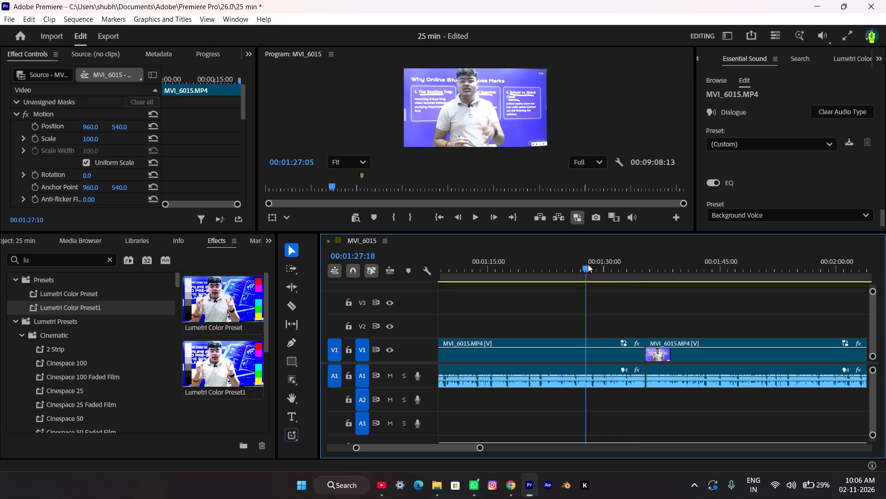
left_click_drag(588, 264, 599, 264)
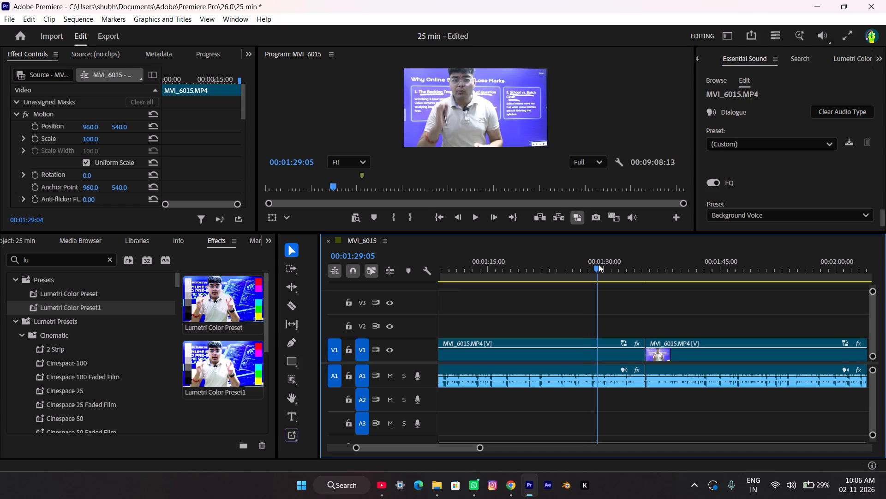
left_click_drag(599, 264, 601, 264)
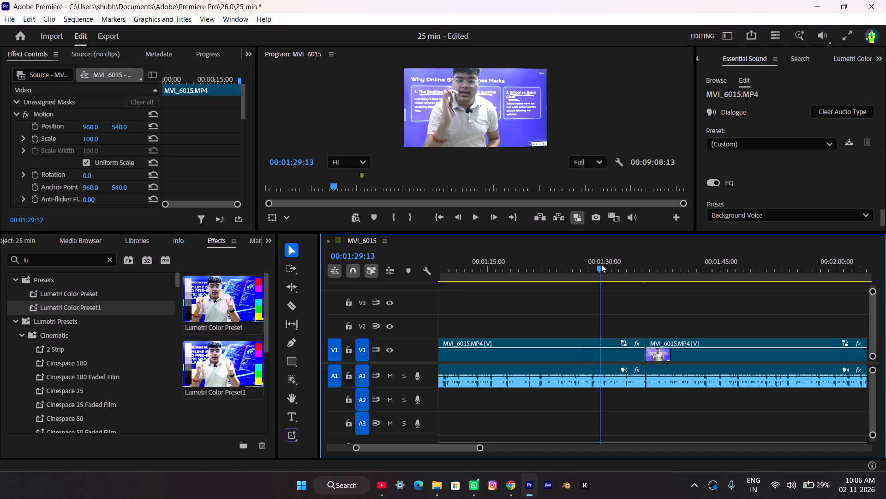
left_click_drag(601, 264, 587, 264)
left_click(478, 217)
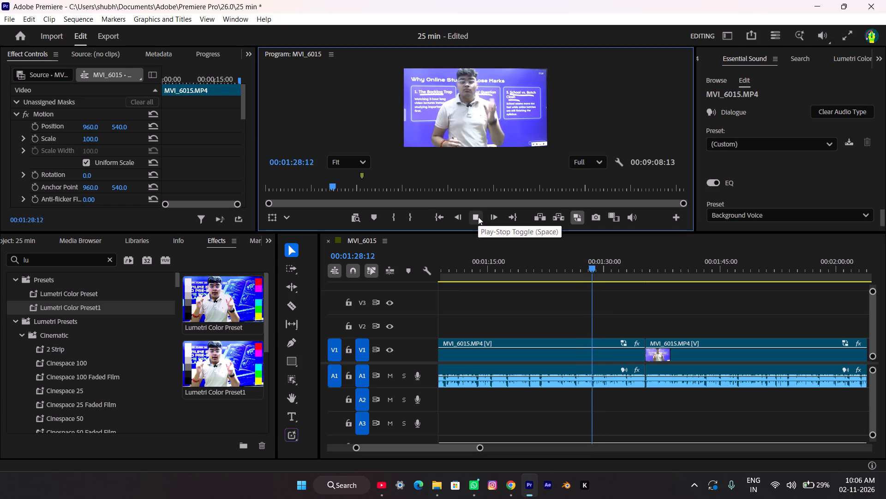
left_click(478, 216)
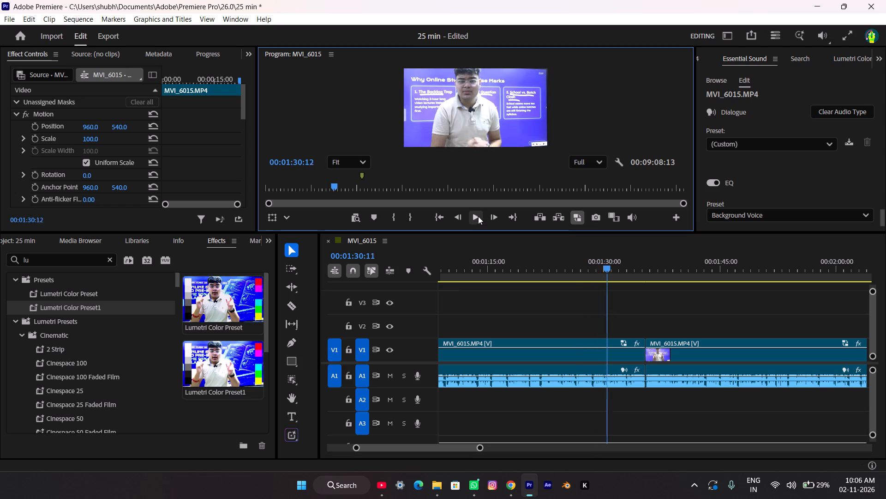
left_click_drag(606, 267, 604, 267)
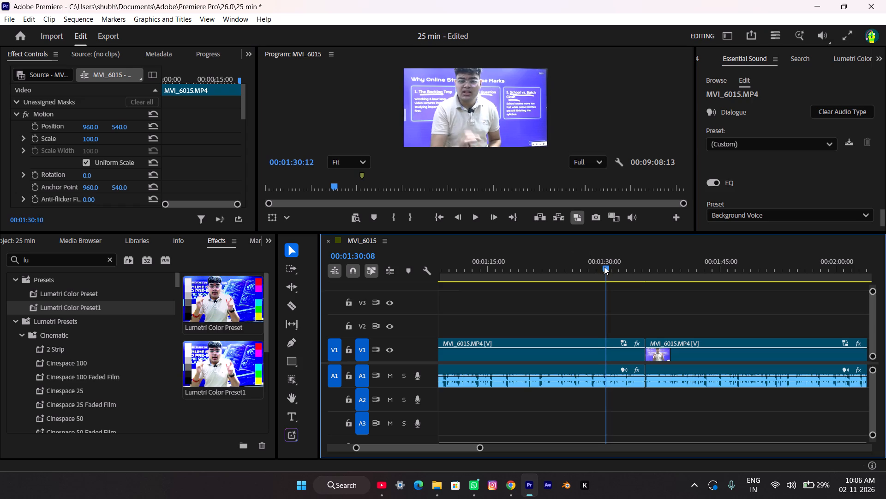
left_click_drag(604, 267, 583, 256)
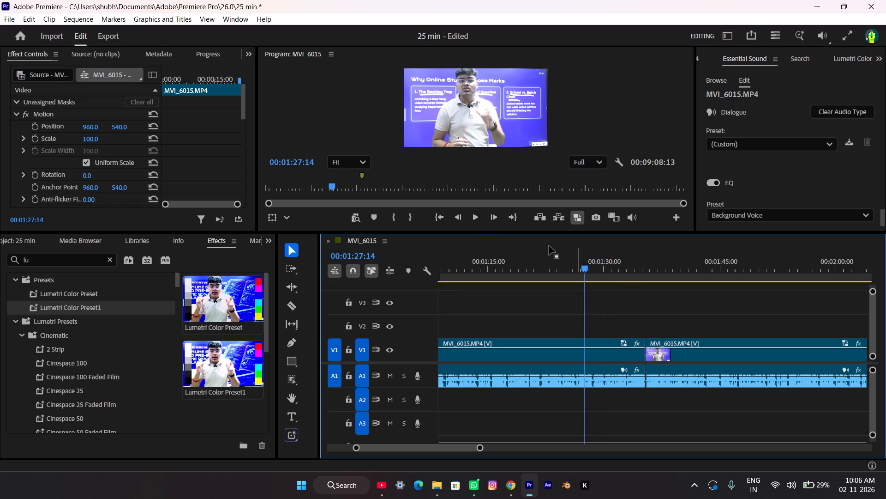
left_click(485, 214)
left_click(482, 214)
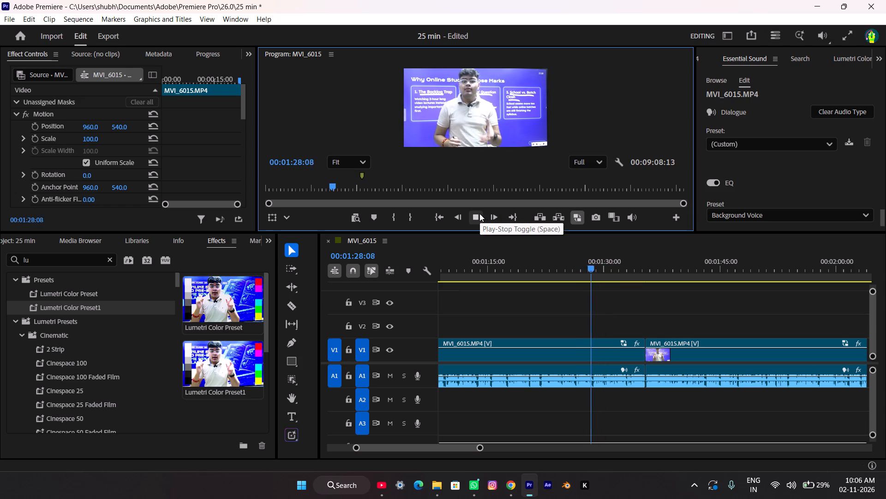
left_click(479, 213)
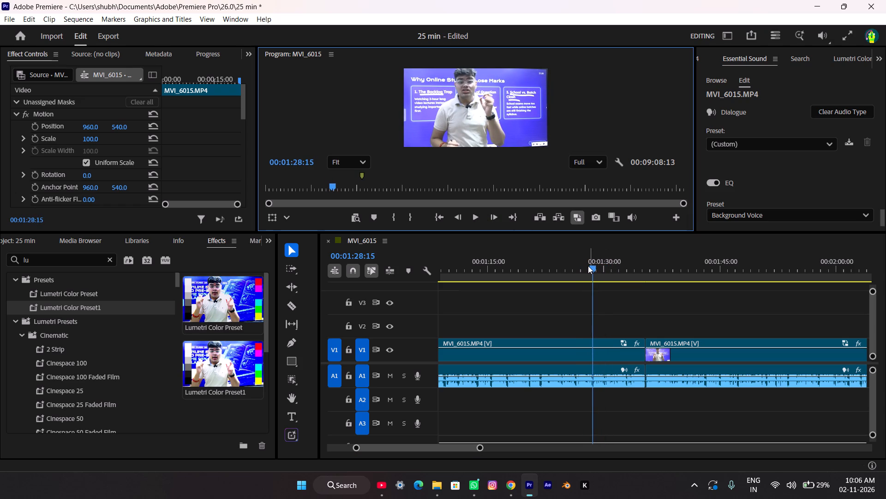
left_click_drag(588, 266, 570, 266)
left_click(477, 220)
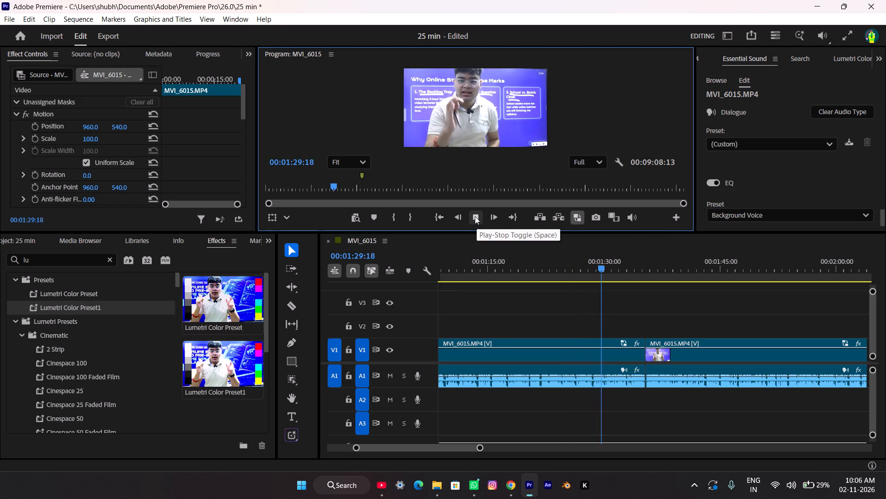
left_click(475, 216)
Split the linked video and audio clip at 00:01:28:14 with the Razor tool.
left_click_drag(603, 266, 598, 264)
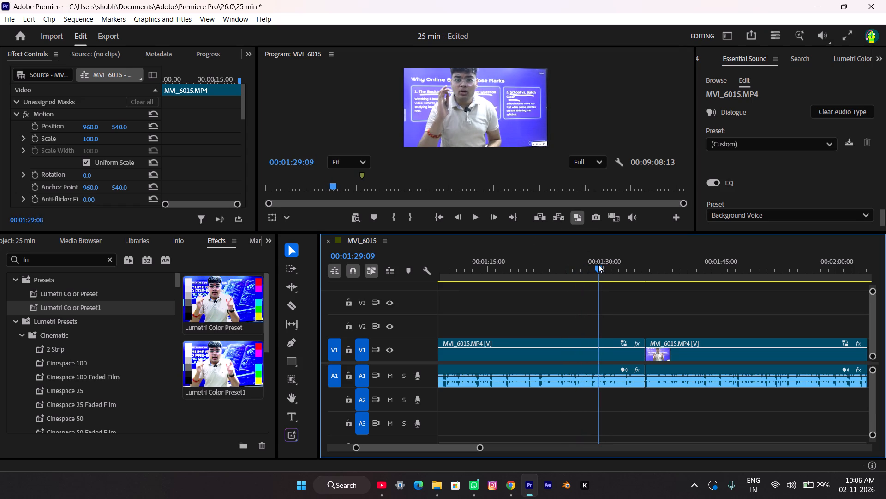
left_click_drag(598, 264, 590, 262)
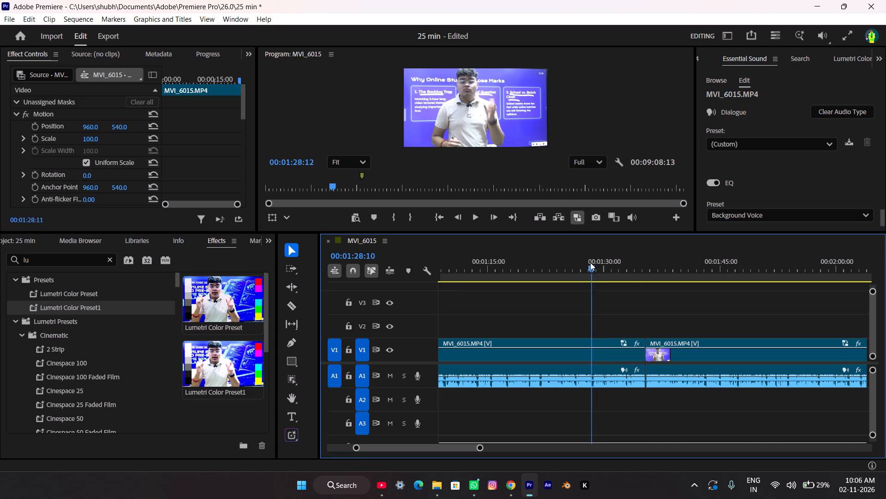
left_click_drag(590, 262, 587, 262)
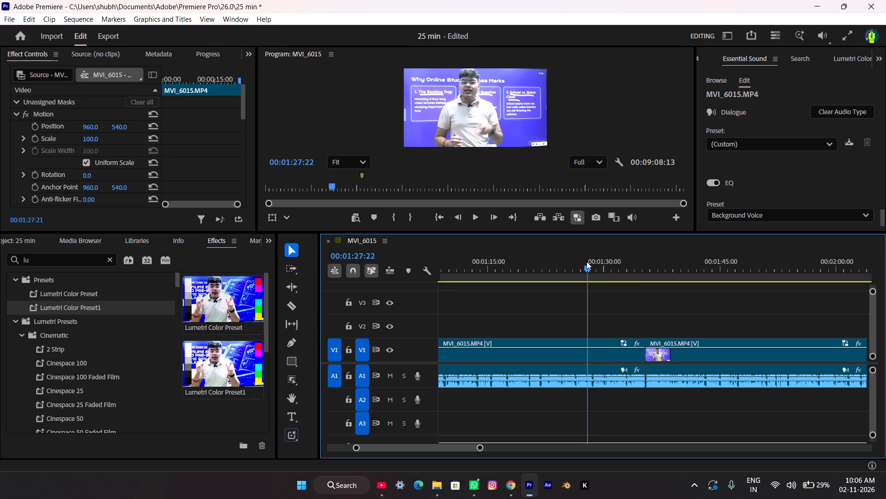
left_click_drag(587, 262, 590, 262)
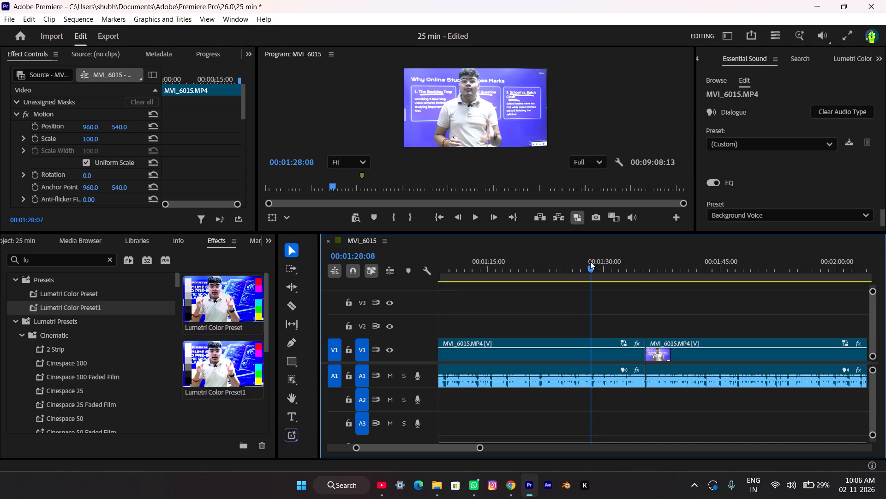
left_click_drag(590, 262, 592, 262)
left_click(595, 352)
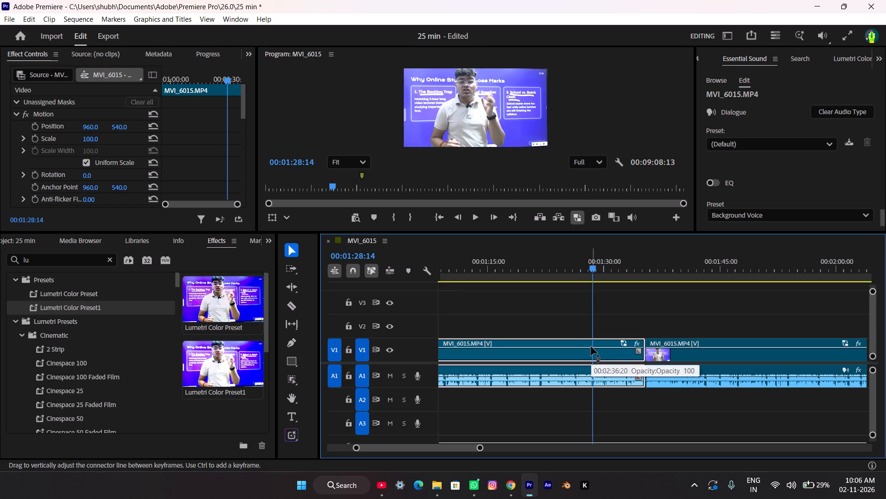
key("c")
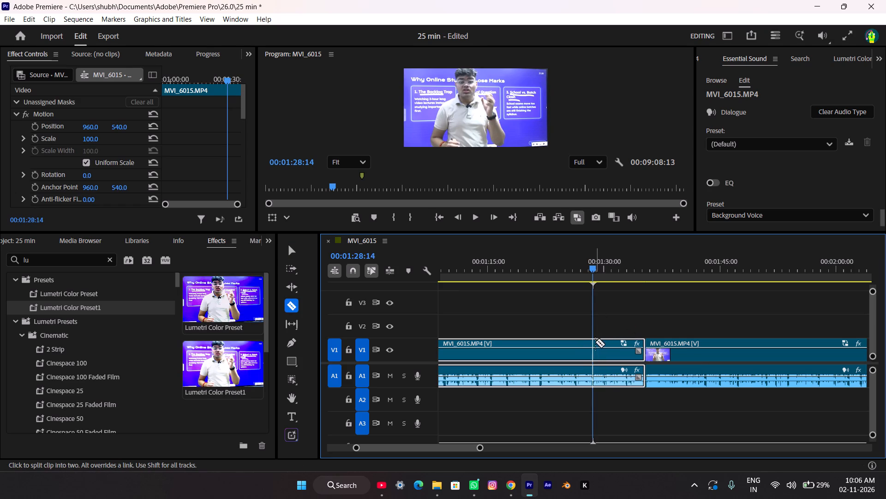
left_click(594, 340)
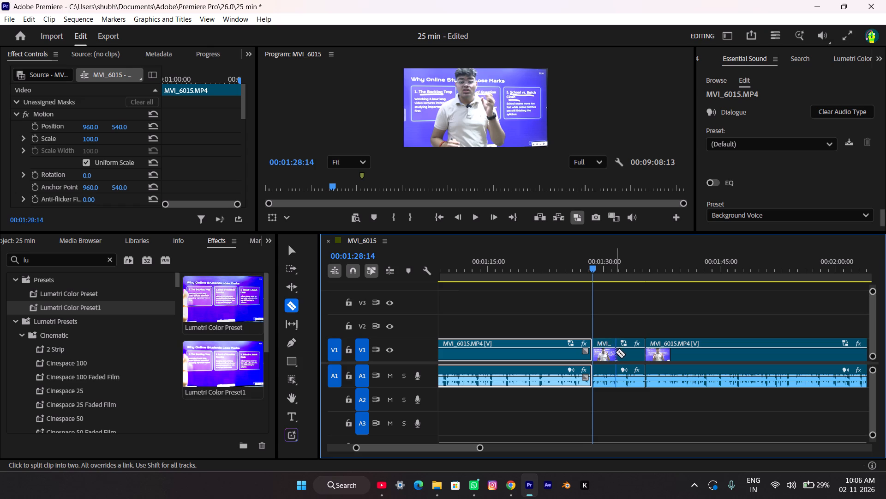
Copy the short video and audio segment that starts at the 00:01:28:14 cut.
key("v")
left_click(623, 350)
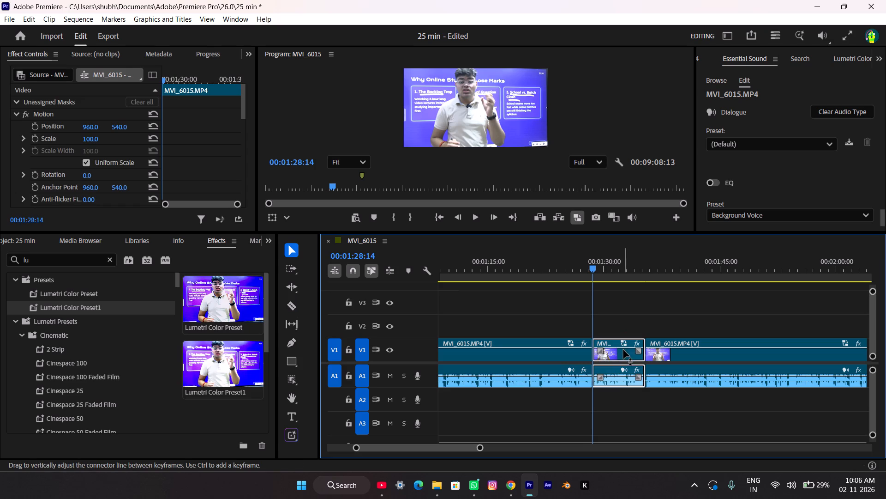
key("ctrl+c")
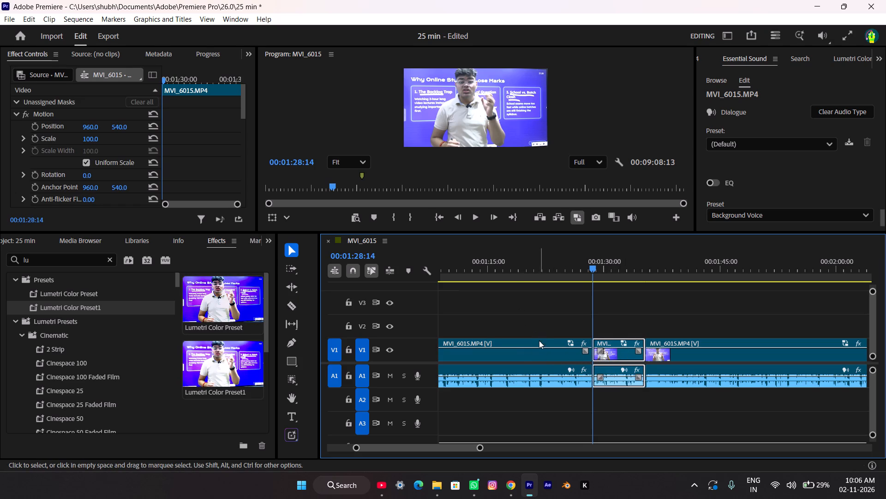
Deselect the clips and move the playhead to the start of the sequence at 00:00:00:00.
left_click(569, 321)
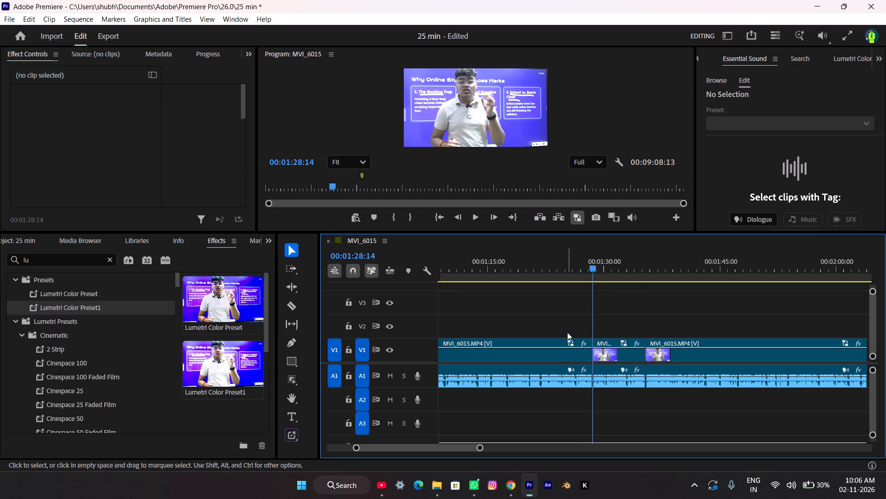
left_click_drag(592, 269, 382, 264)
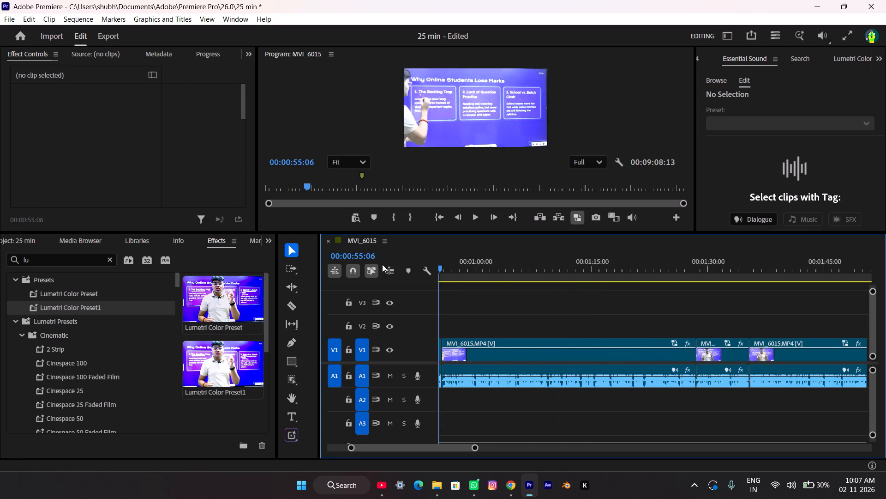
left_click_drag(382, 264, 393, 277)
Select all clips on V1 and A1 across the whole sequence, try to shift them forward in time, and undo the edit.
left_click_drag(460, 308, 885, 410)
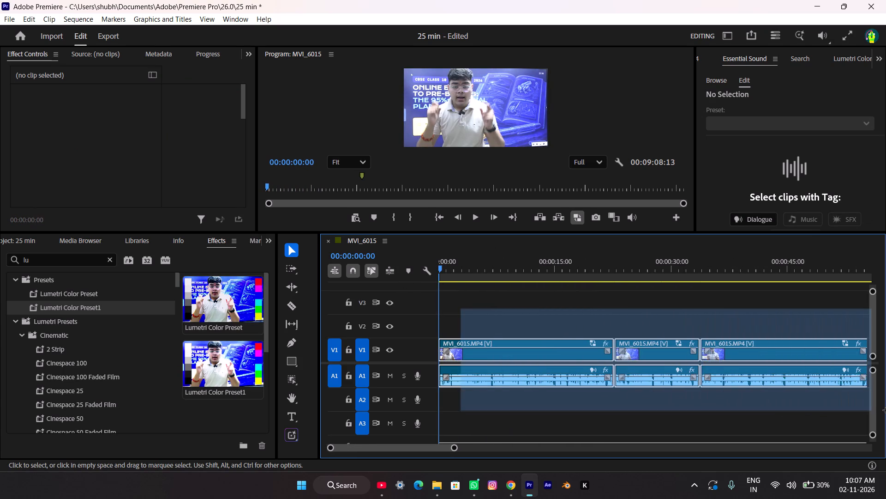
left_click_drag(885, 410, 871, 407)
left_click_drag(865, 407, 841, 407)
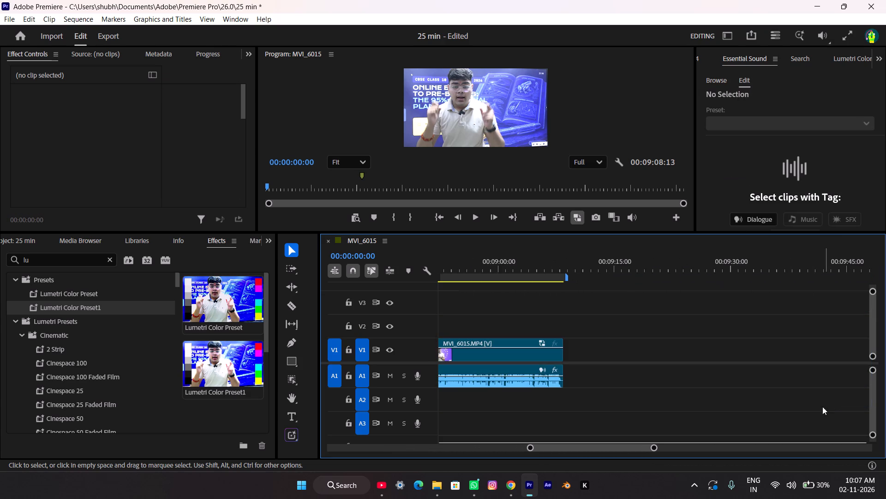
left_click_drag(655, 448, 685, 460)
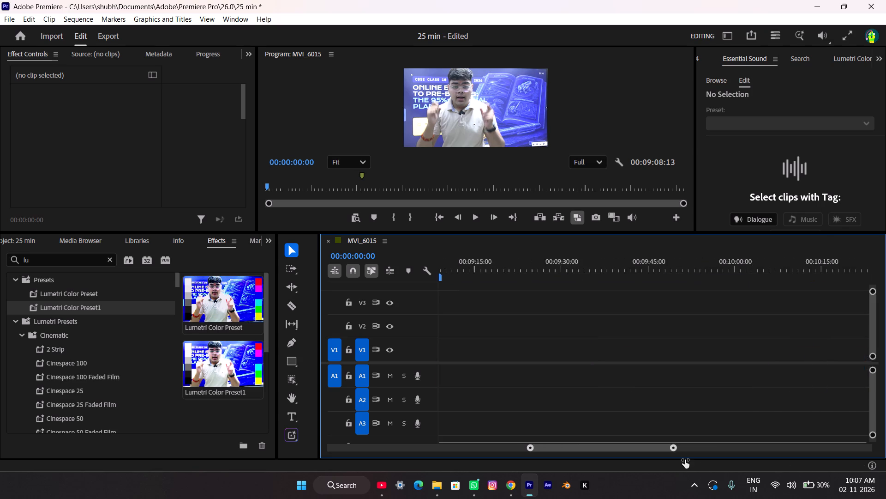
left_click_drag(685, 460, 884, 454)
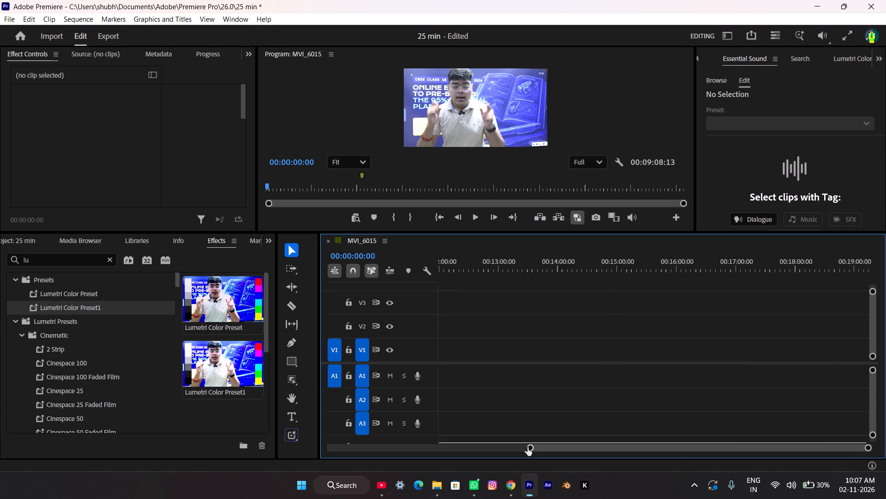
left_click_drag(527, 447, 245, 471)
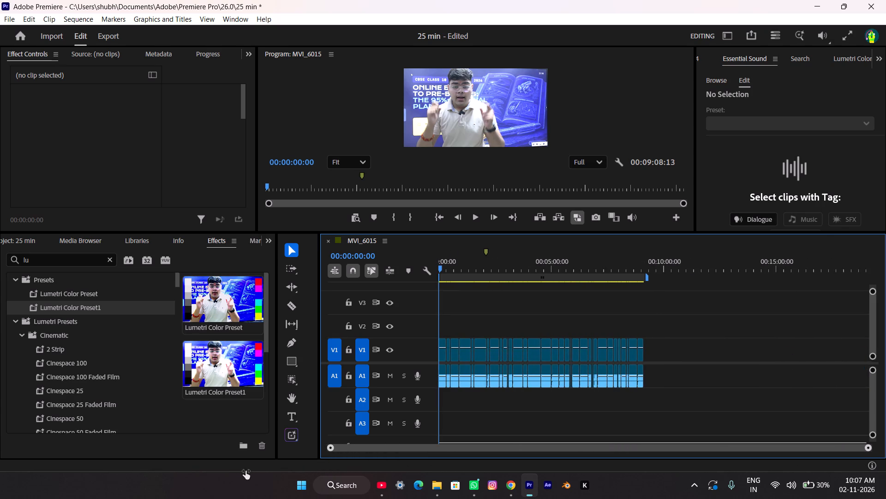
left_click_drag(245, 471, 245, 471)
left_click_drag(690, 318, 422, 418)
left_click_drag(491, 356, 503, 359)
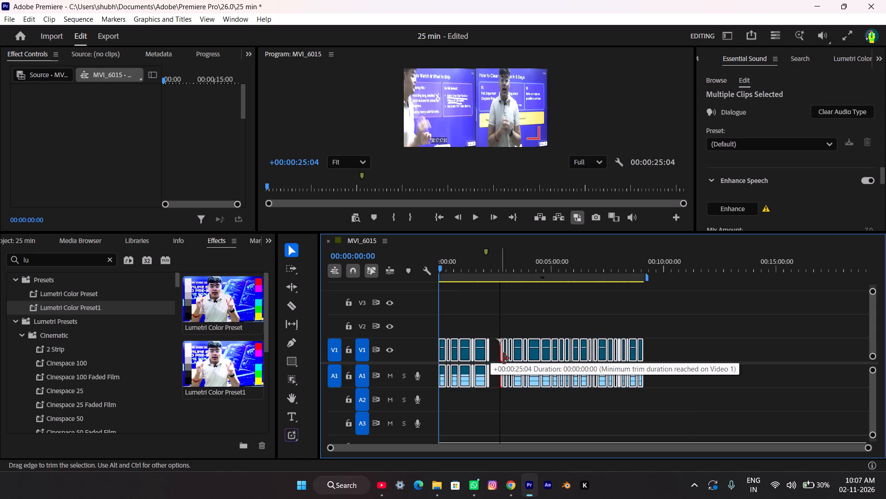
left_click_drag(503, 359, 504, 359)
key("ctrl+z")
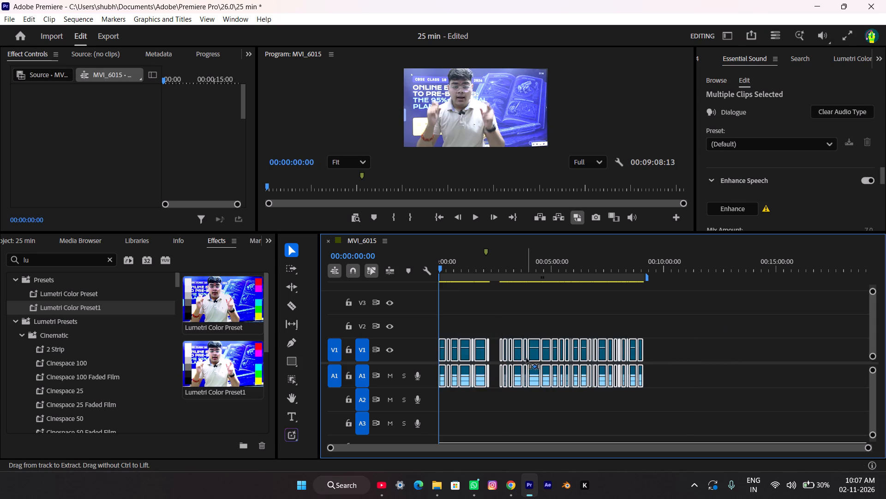
Select all clips on V1 and A1 and shift them about one minute forward, leaving a gap at the sequence start.
left_click(699, 317)
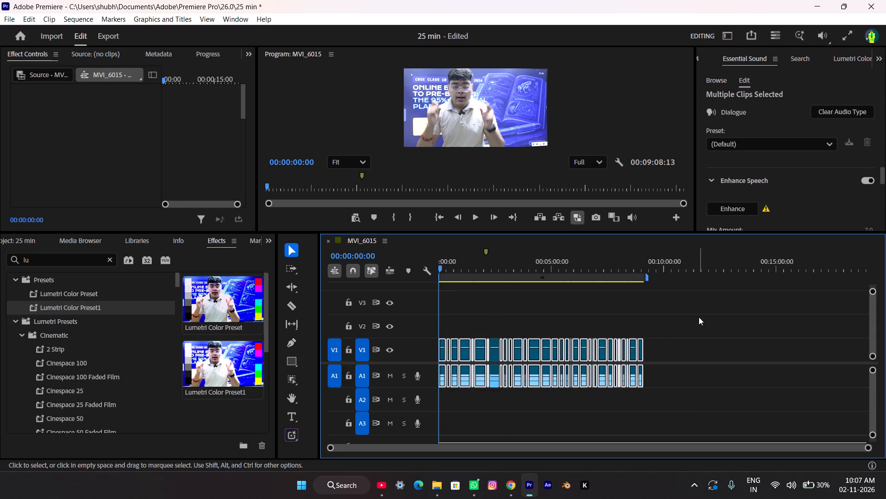
left_click_drag(685, 311, 410, 426)
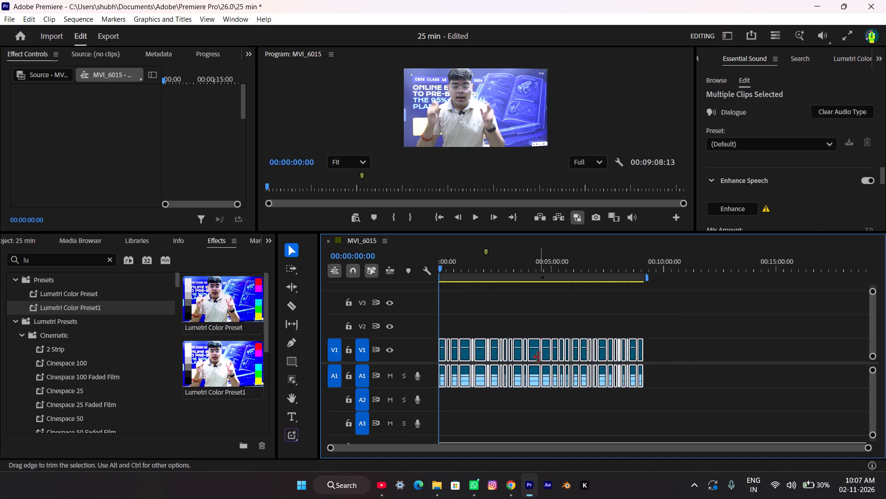
left_click_drag(536, 354, 555, 354)
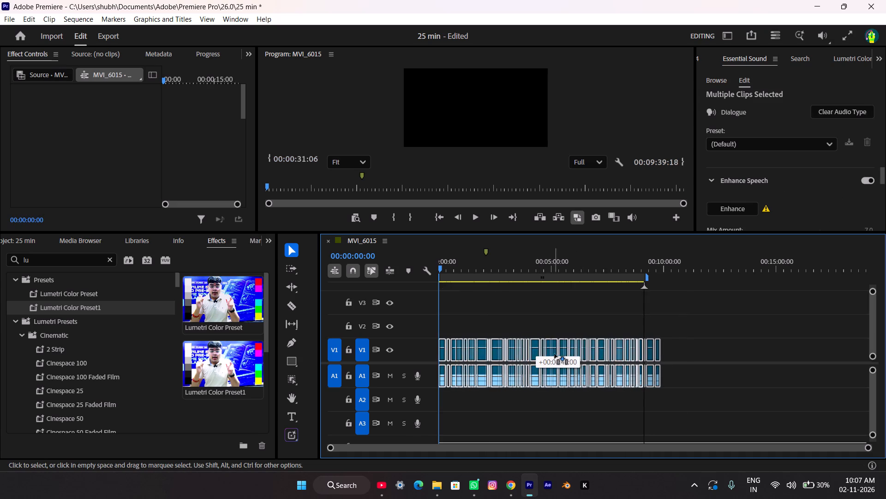
left_click_drag(555, 354, 558, 354)
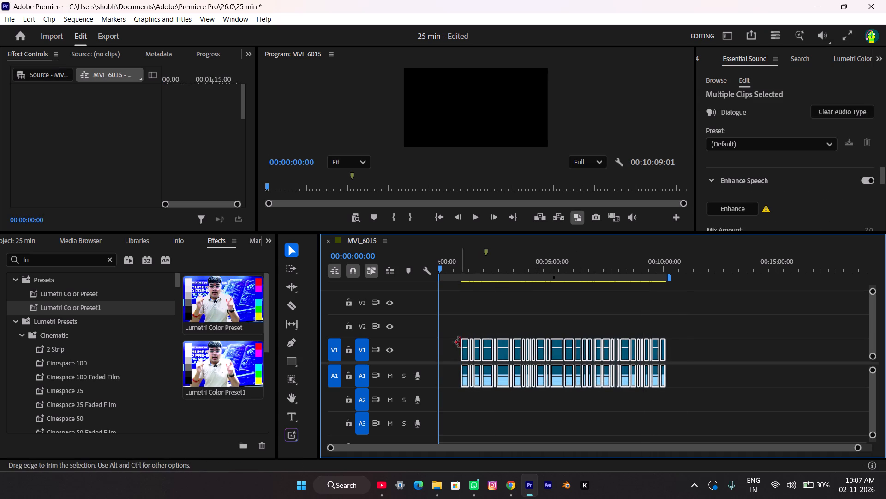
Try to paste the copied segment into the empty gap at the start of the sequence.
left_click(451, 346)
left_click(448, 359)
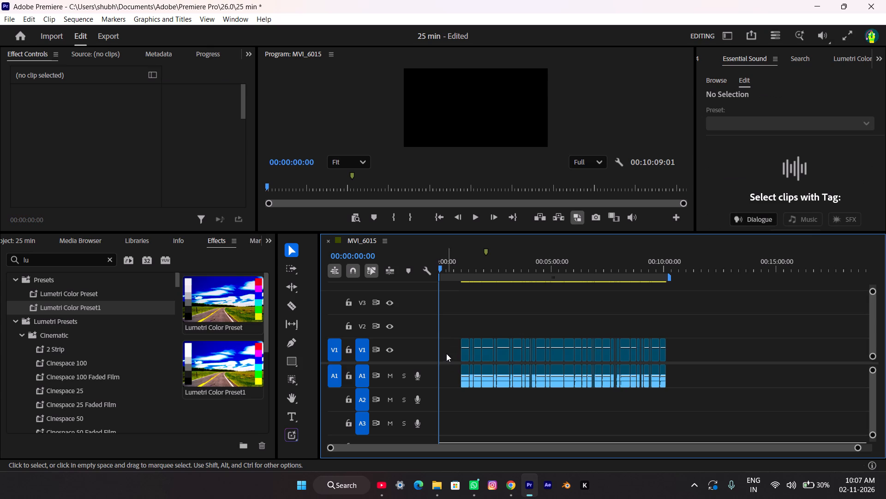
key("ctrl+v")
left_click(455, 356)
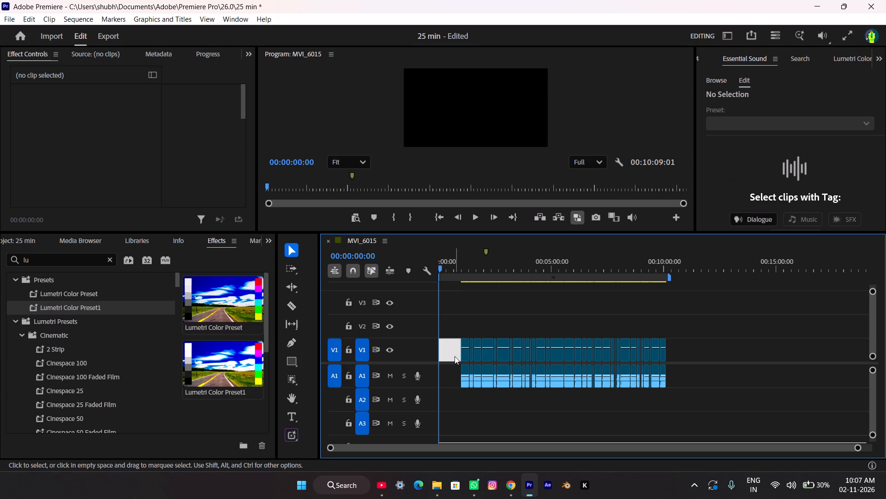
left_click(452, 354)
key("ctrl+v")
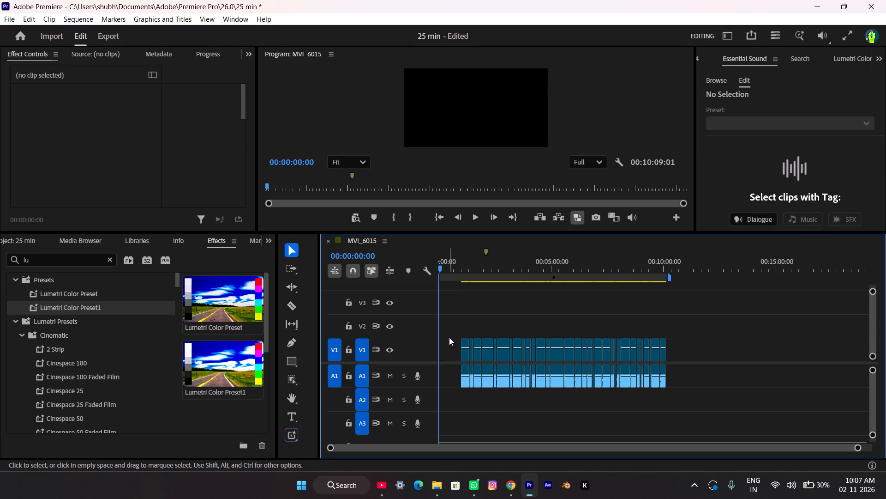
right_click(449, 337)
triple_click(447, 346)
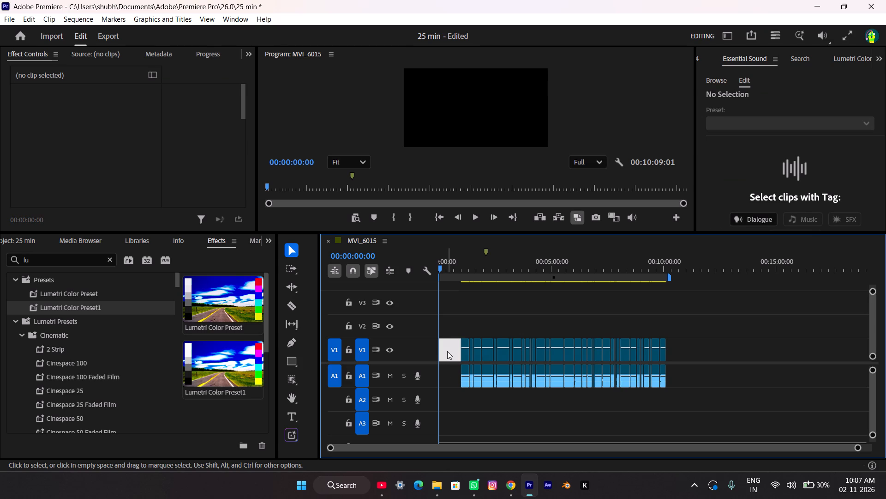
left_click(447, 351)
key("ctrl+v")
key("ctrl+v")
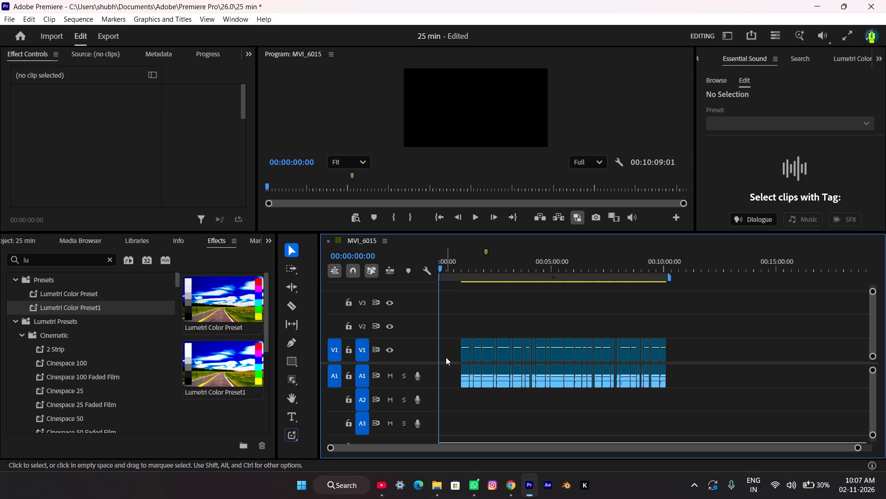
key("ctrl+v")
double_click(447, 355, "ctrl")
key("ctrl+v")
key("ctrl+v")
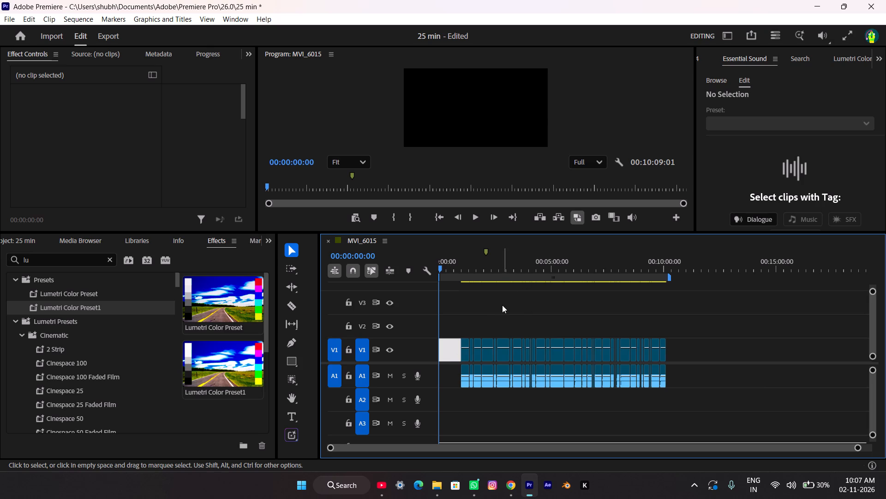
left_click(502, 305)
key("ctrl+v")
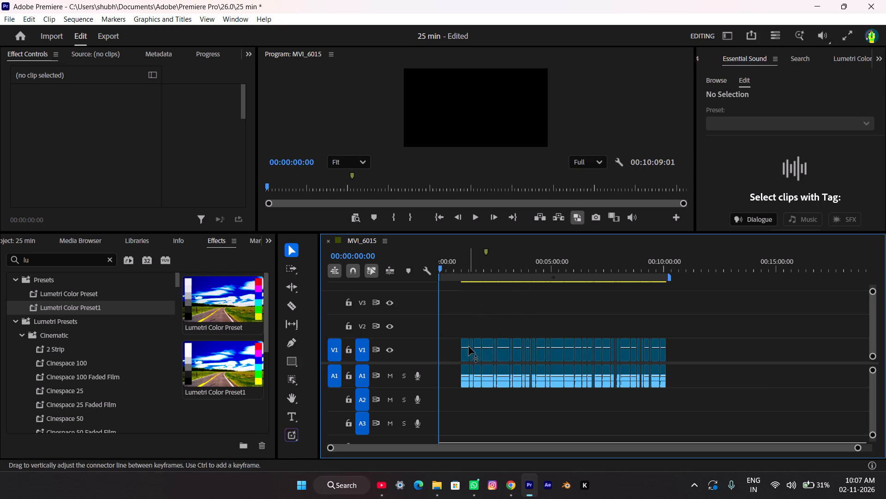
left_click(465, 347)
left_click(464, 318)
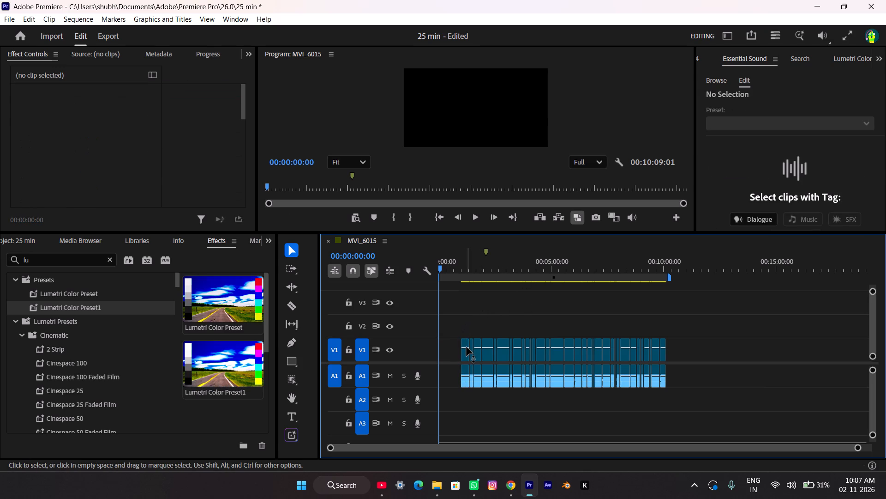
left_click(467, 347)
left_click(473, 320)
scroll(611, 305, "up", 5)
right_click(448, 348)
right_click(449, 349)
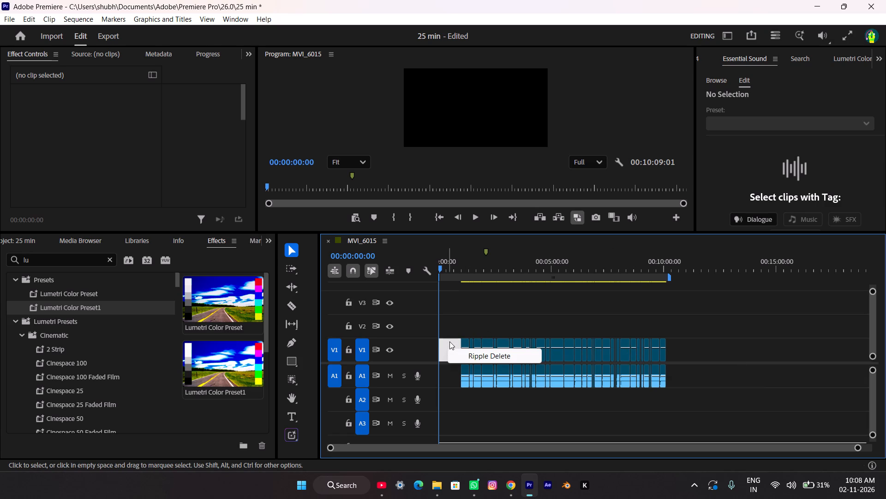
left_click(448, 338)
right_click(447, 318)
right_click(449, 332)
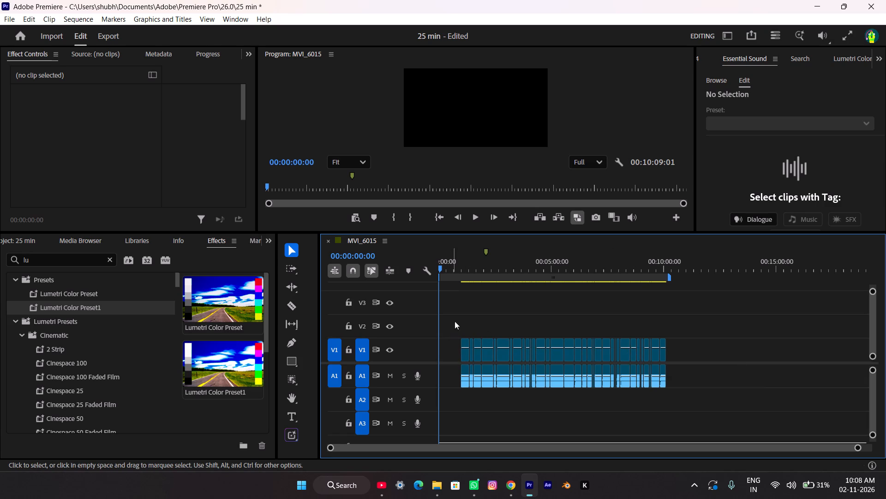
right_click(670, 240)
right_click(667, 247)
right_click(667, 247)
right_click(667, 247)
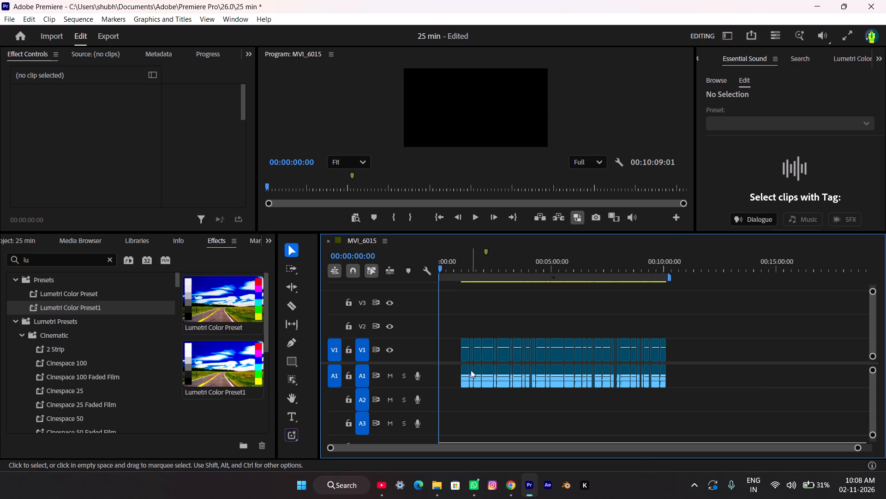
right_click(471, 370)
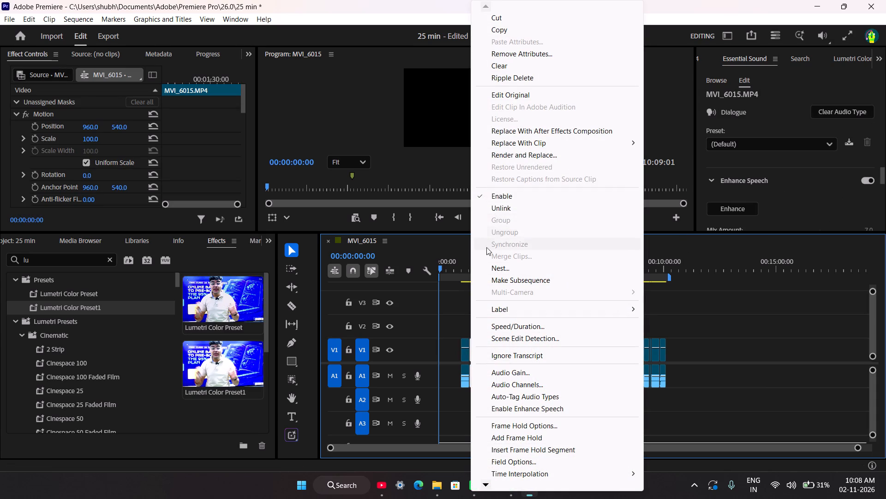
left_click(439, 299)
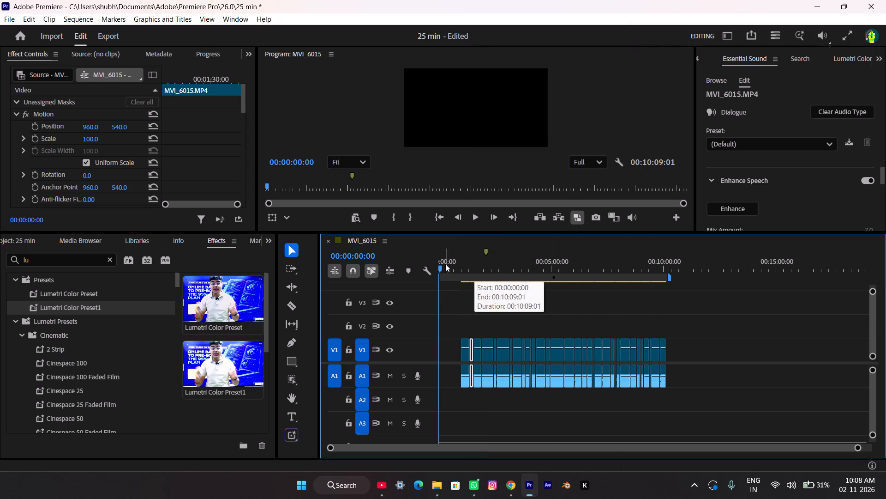
Scrub between about 00:01:28 and 00:02:20 and play the footage around 00:01:28 to locate the dialogue segment to reuse.
left_click_drag(441, 266, 493, 277)
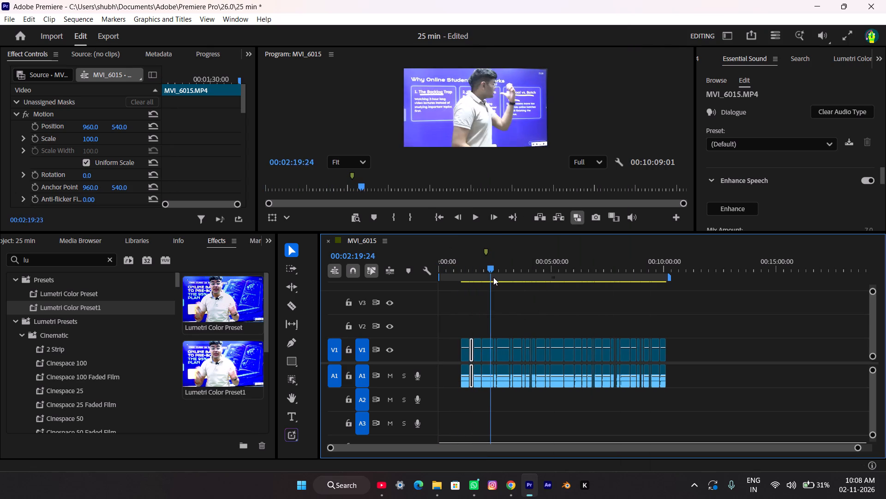
left_click_drag(493, 277, 479, 277)
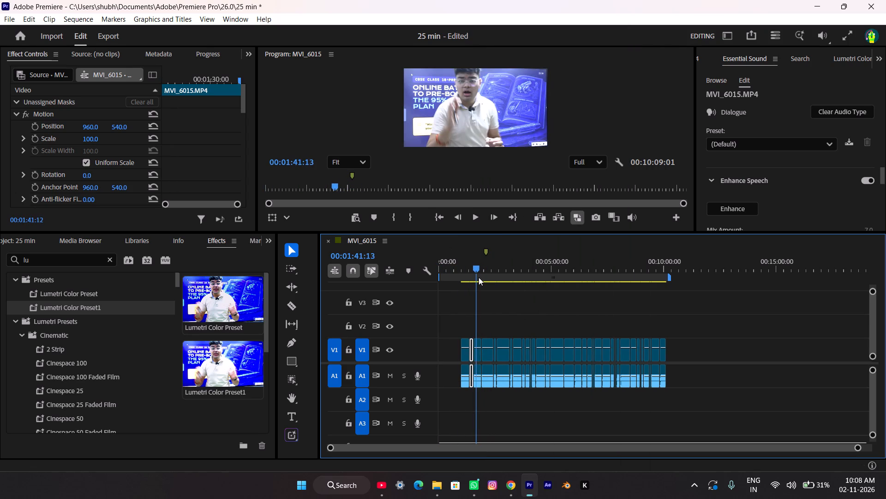
left_click_drag(479, 277, 475, 277)
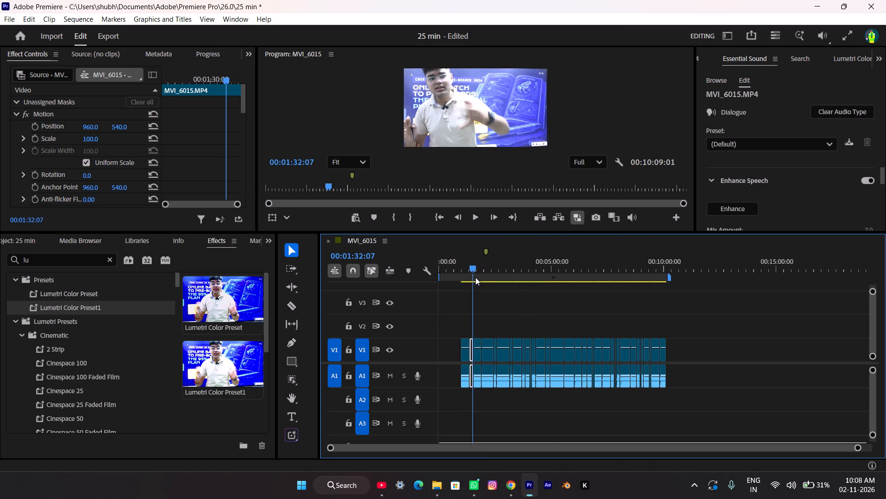
left_click_drag(475, 277, 484, 279)
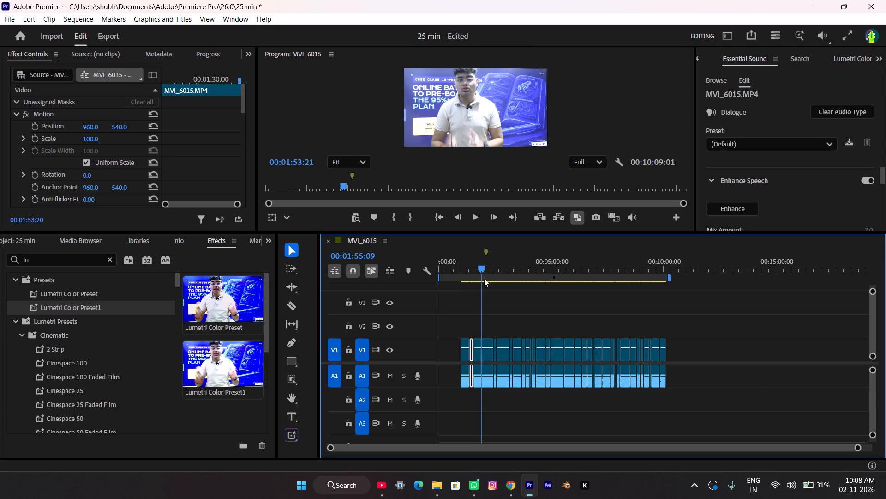
left_click_drag(484, 279, 482, 279)
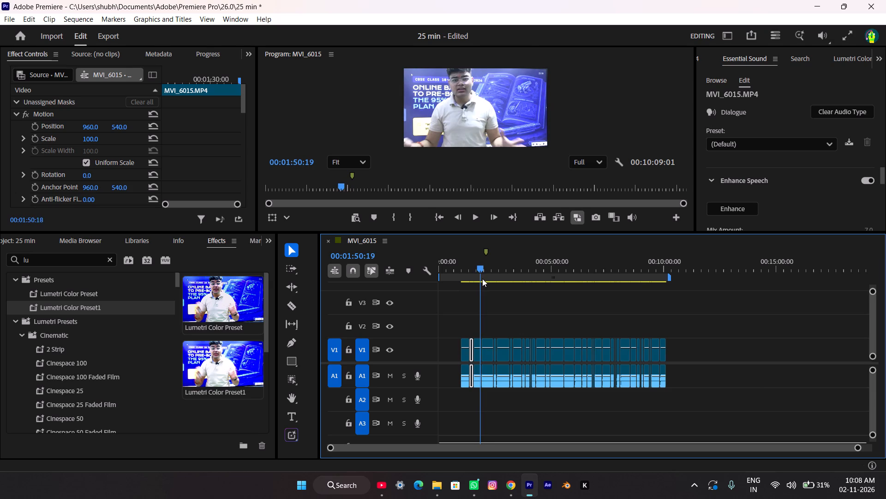
left_click_drag(482, 279, 482, 279)
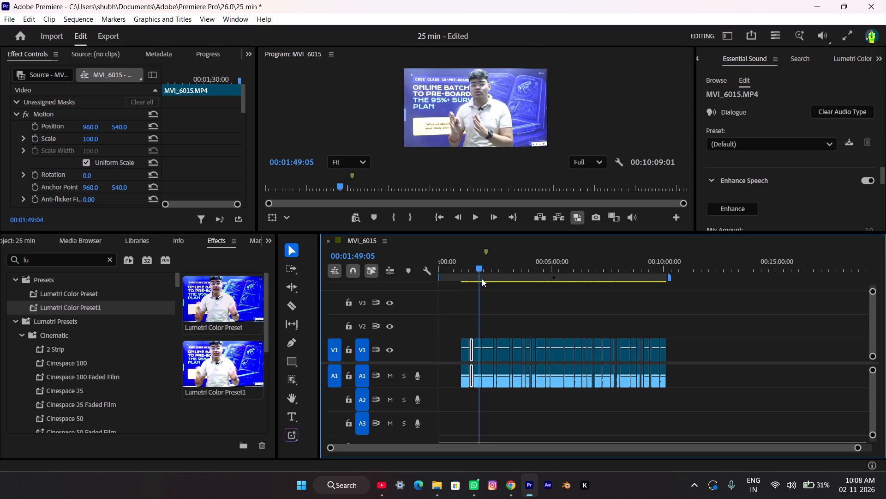
left_click_drag(482, 279, 475, 278)
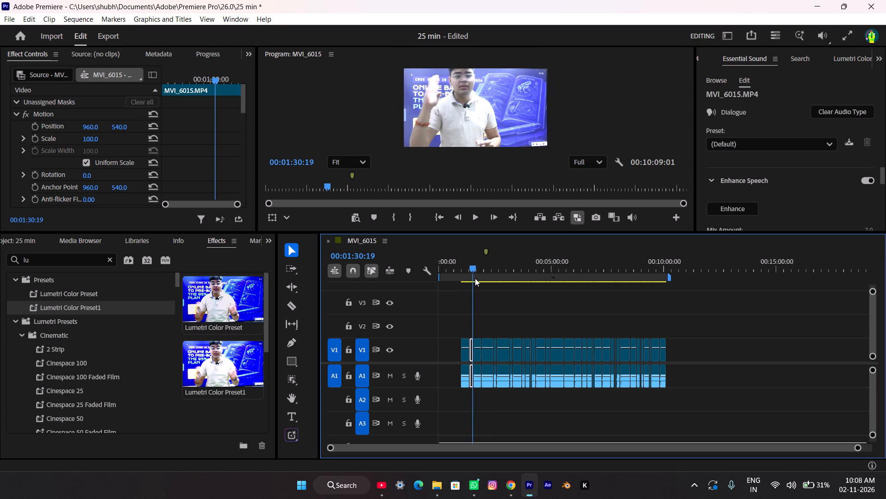
left_click_drag(475, 278, 473, 278)
left_click(473, 220)
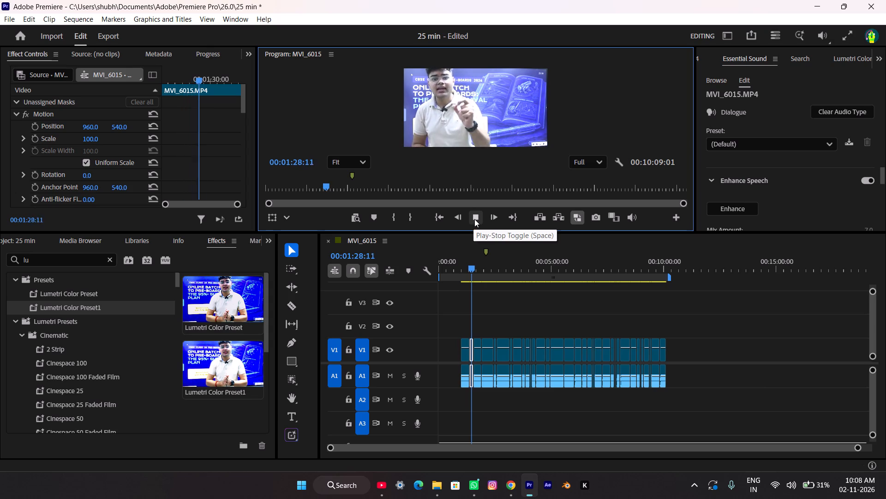
left_click(475, 219)
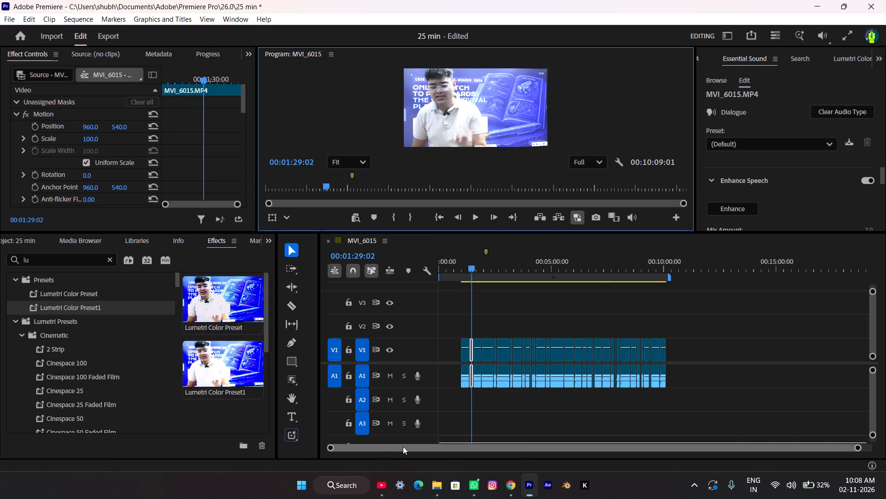
Scrub between about 00:01:24 and 00:02:36 and play the footage around 00:01:24 and 00:02:25 to find a dialogue segment to reuse.
left_click_drag(855, 446, 605, 460)
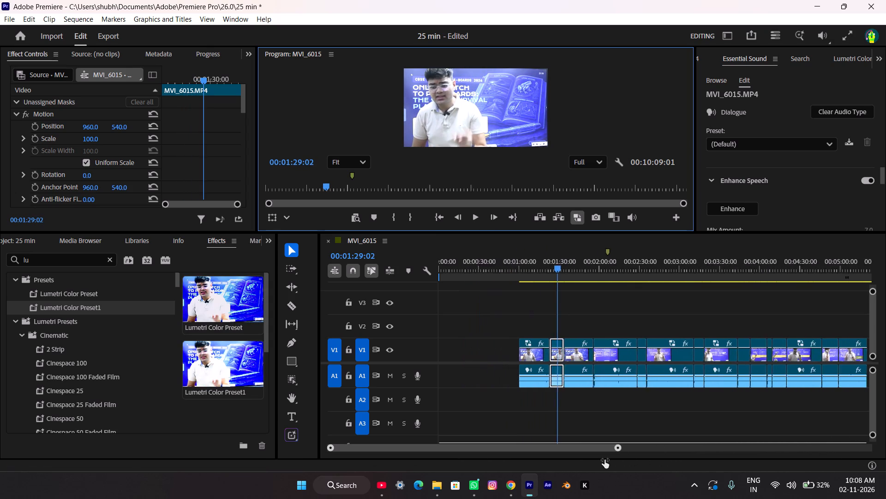
left_click_drag(605, 460, 561, 461)
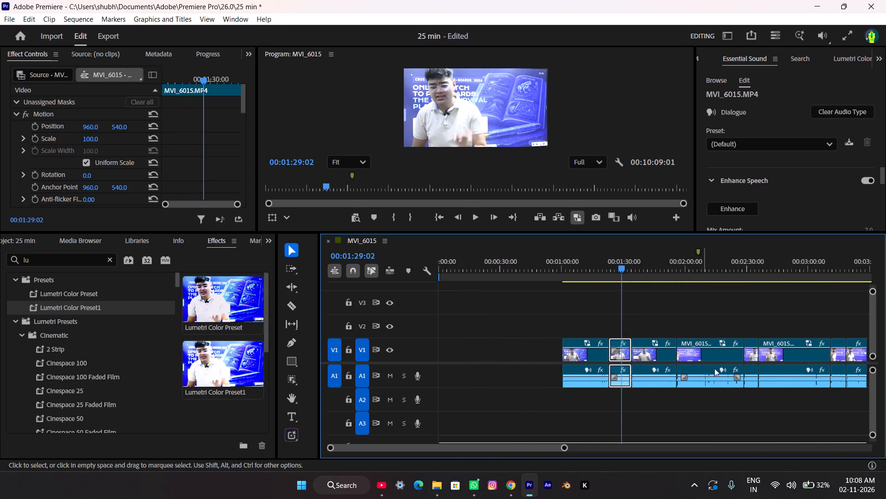
left_click(753, 358)
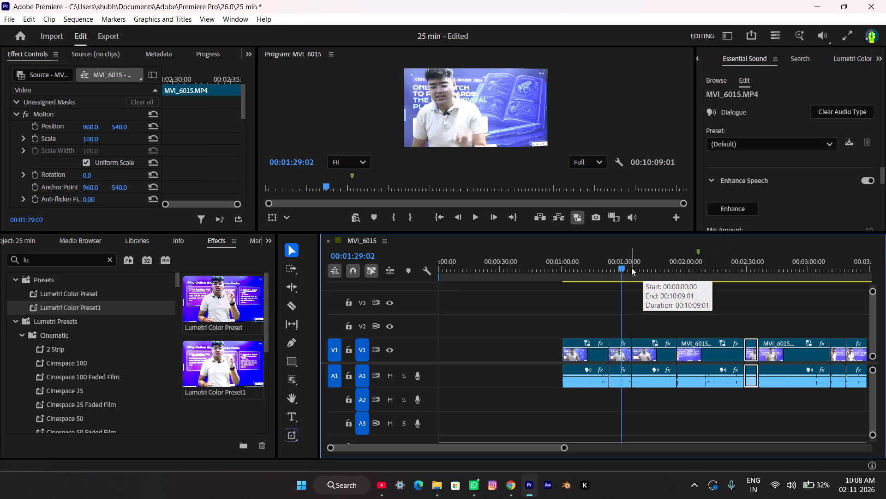
left_click_drag(625, 269, 748, 280)
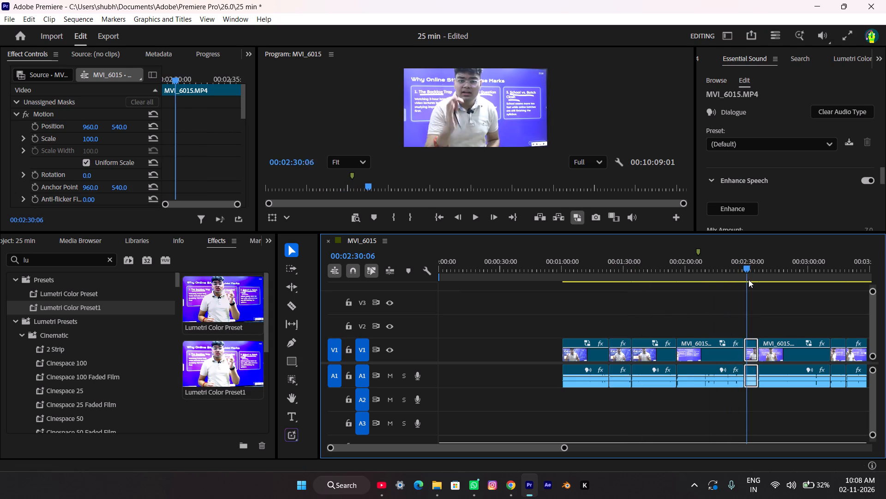
left_click_drag(748, 280, 754, 280)
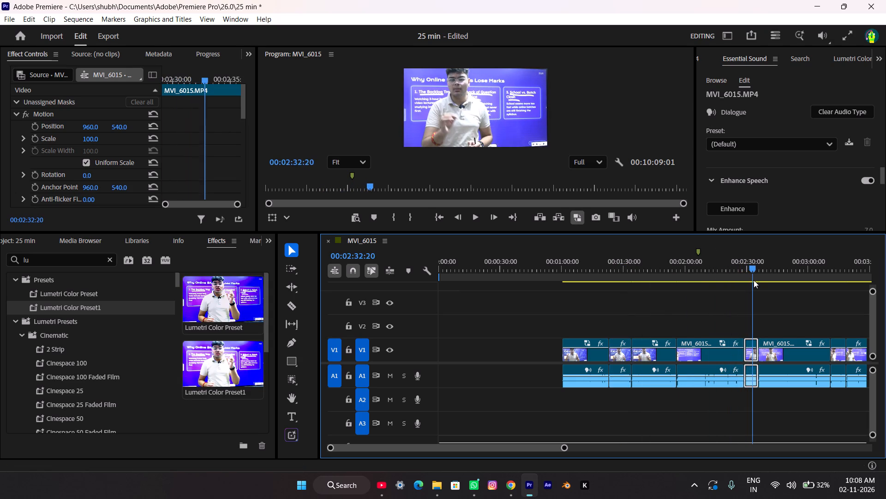
left_click_drag(754, 280, 779, 286)
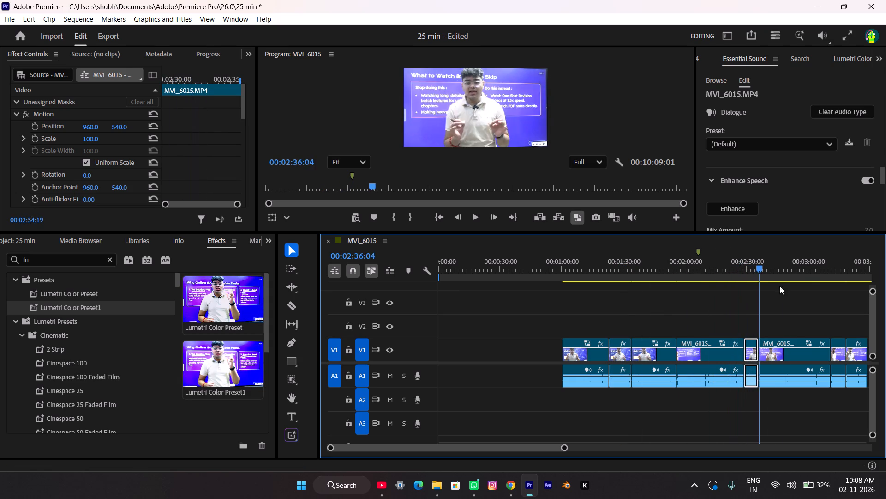
left_click_drag(779, 286, 518, 324)
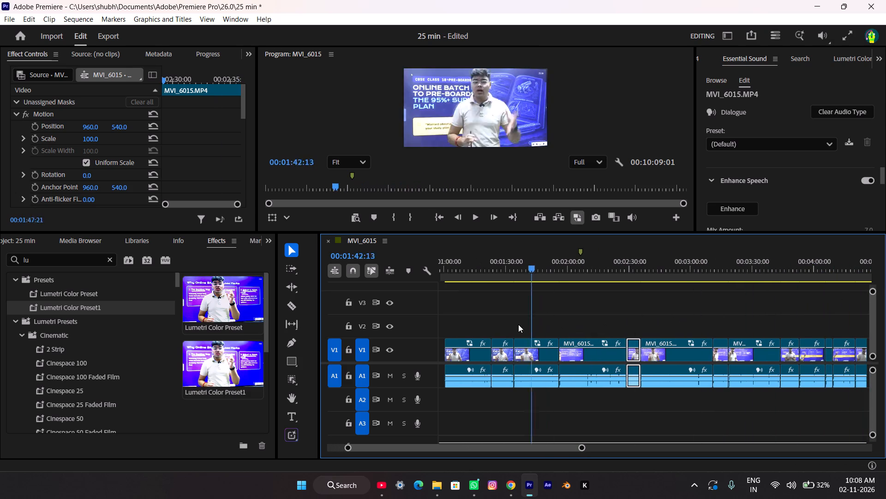
left_click_drag(518, 324, 564, 328)
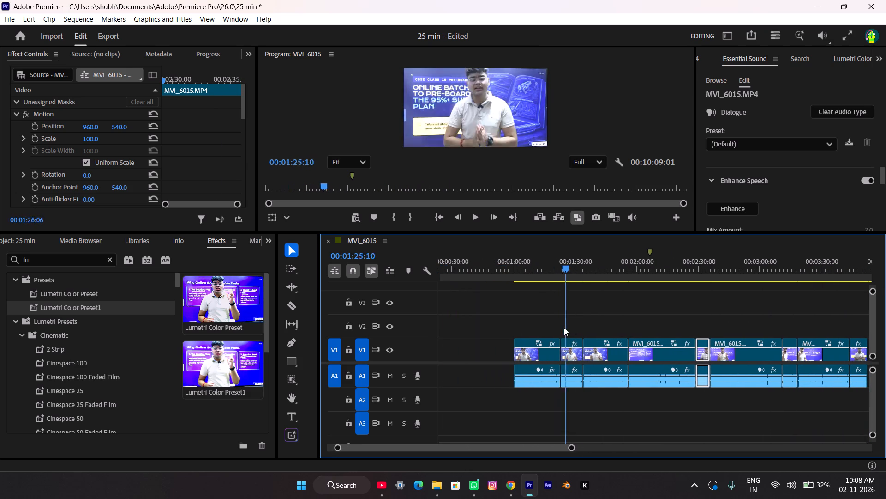
left_click_drag(564, 328, 556, 325)
left_click(477, 219)
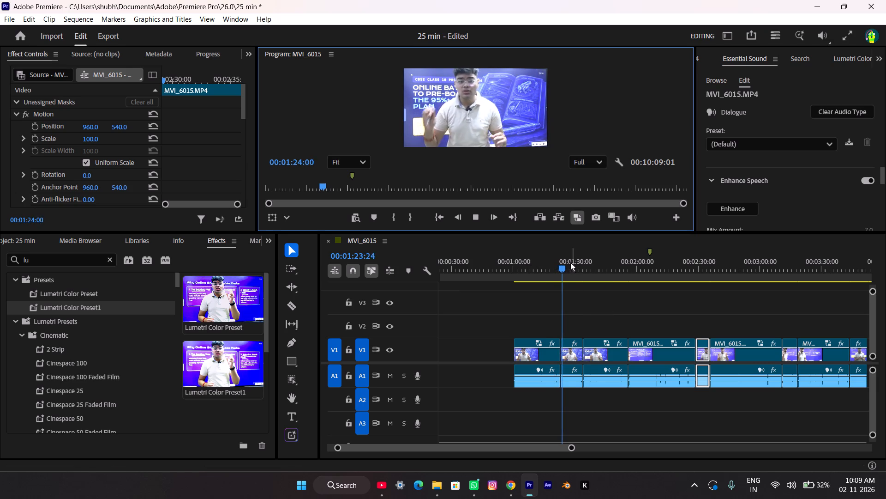
left_click_drag(563, 273, 688, 280)
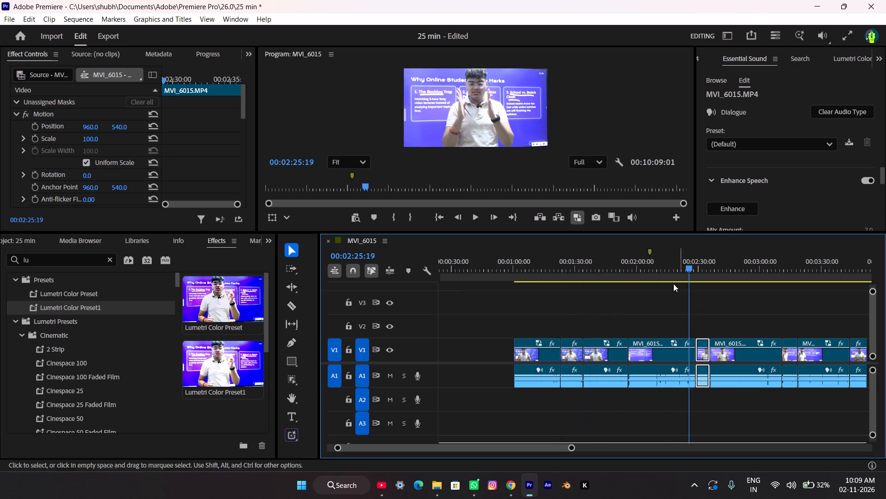
left_click(478, 216)
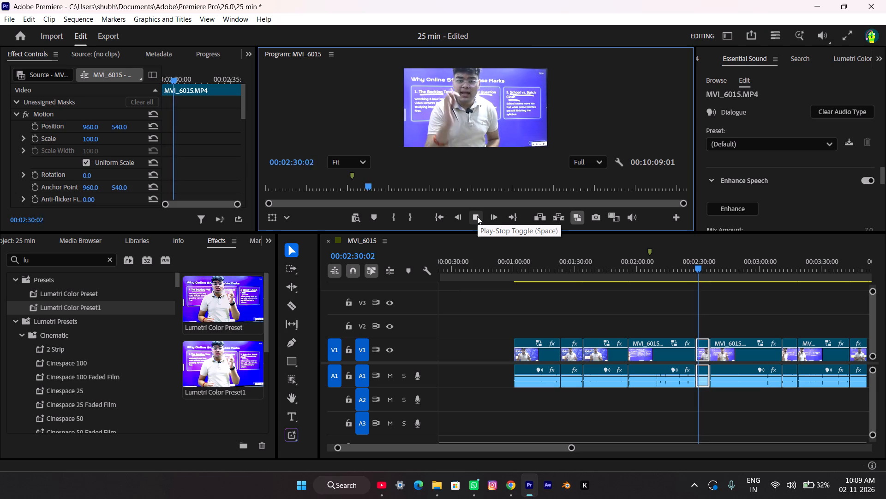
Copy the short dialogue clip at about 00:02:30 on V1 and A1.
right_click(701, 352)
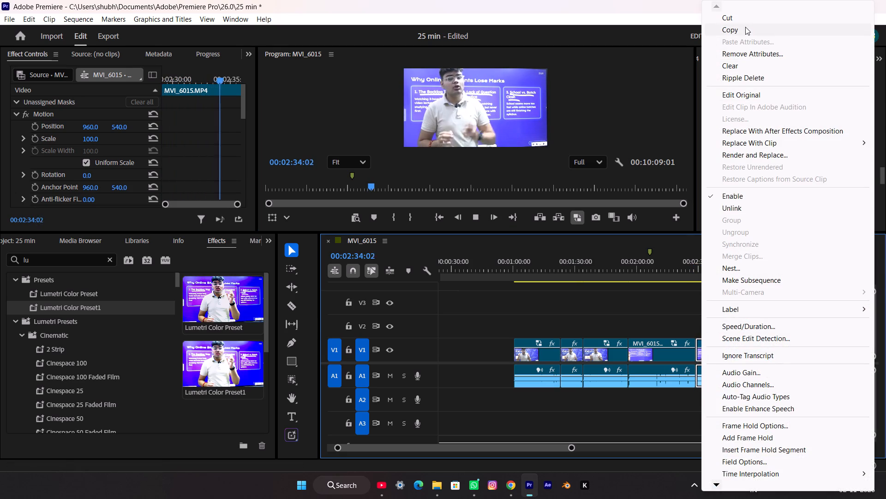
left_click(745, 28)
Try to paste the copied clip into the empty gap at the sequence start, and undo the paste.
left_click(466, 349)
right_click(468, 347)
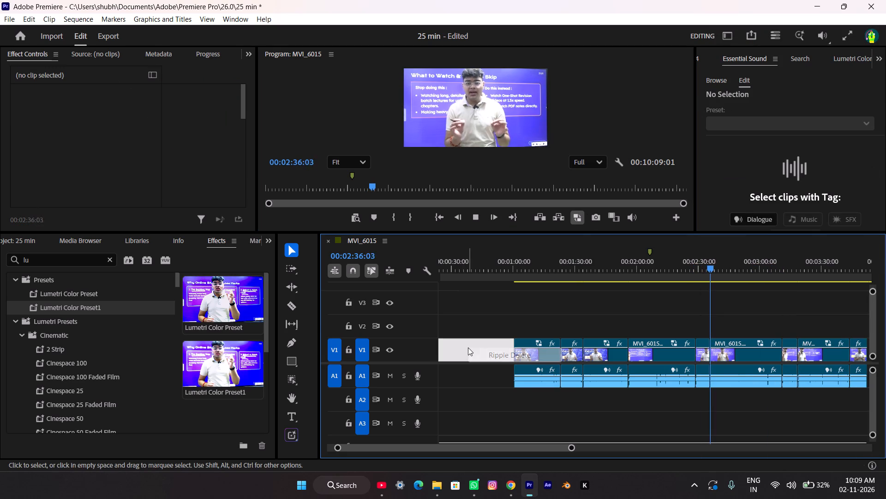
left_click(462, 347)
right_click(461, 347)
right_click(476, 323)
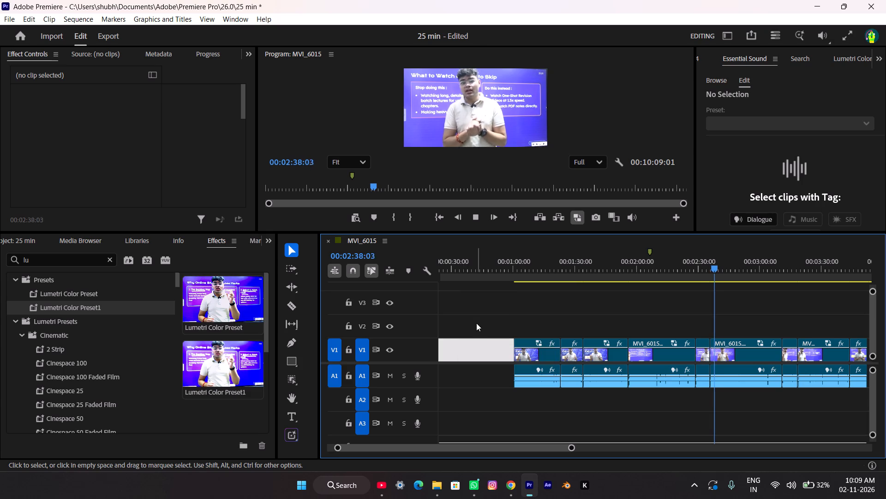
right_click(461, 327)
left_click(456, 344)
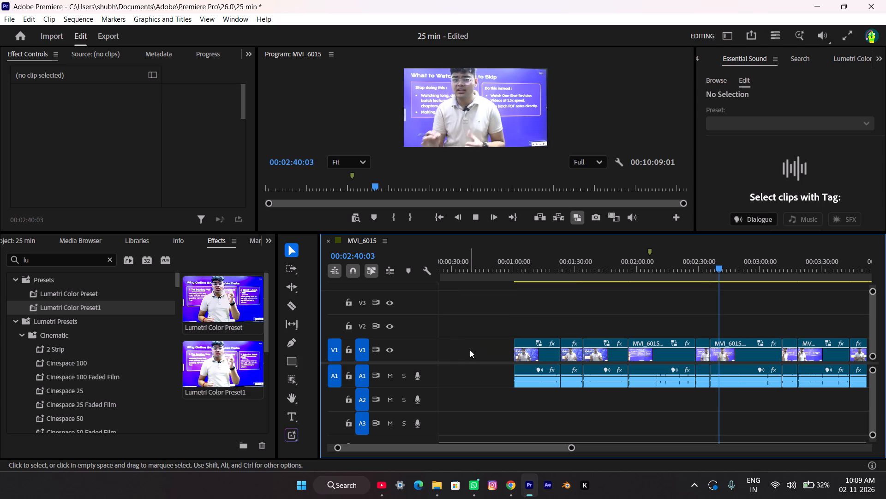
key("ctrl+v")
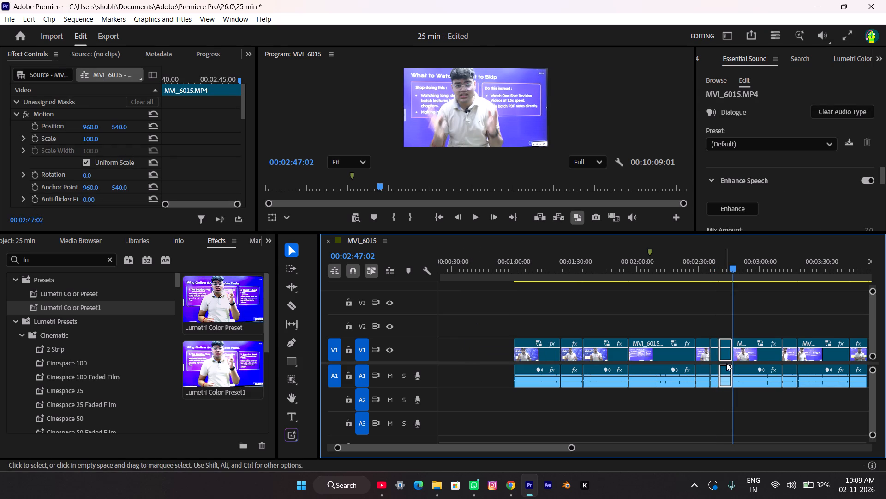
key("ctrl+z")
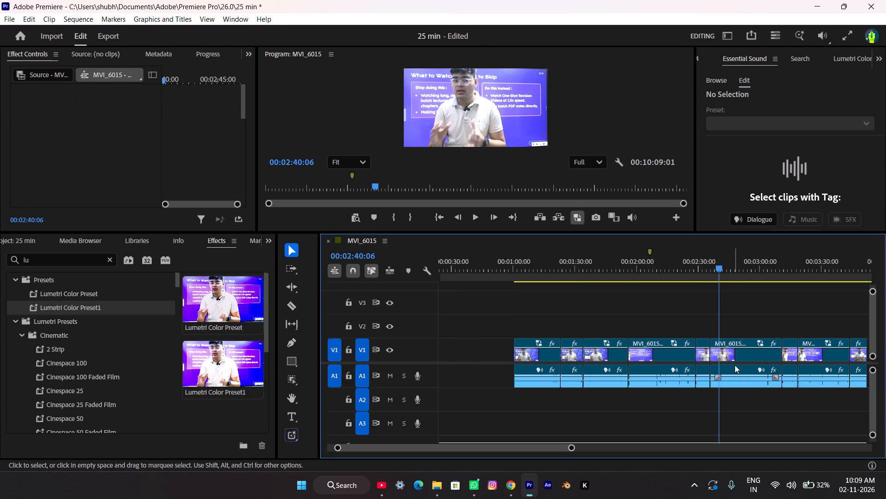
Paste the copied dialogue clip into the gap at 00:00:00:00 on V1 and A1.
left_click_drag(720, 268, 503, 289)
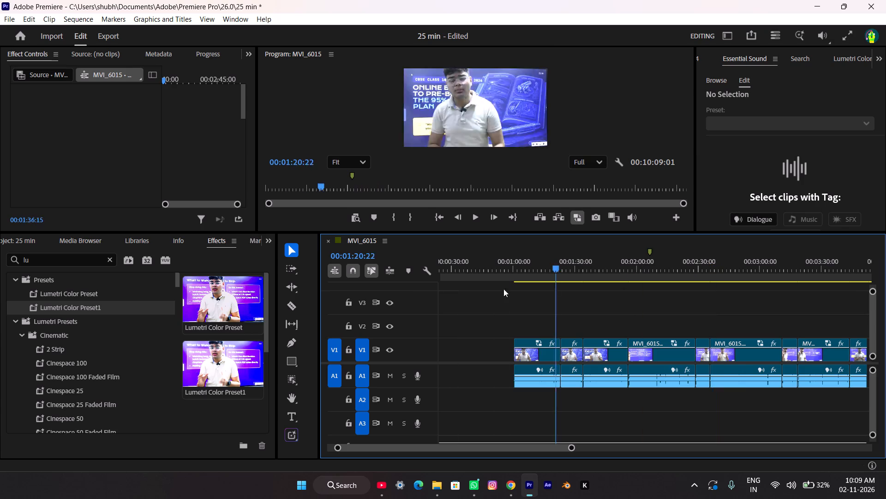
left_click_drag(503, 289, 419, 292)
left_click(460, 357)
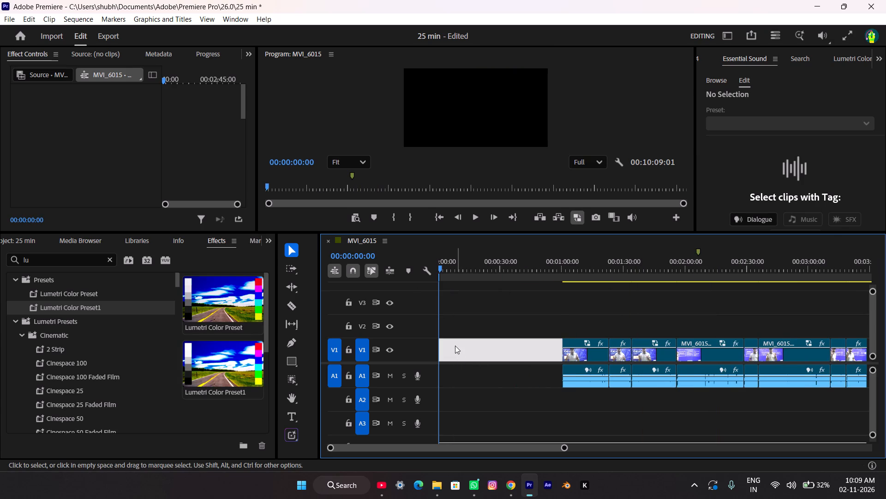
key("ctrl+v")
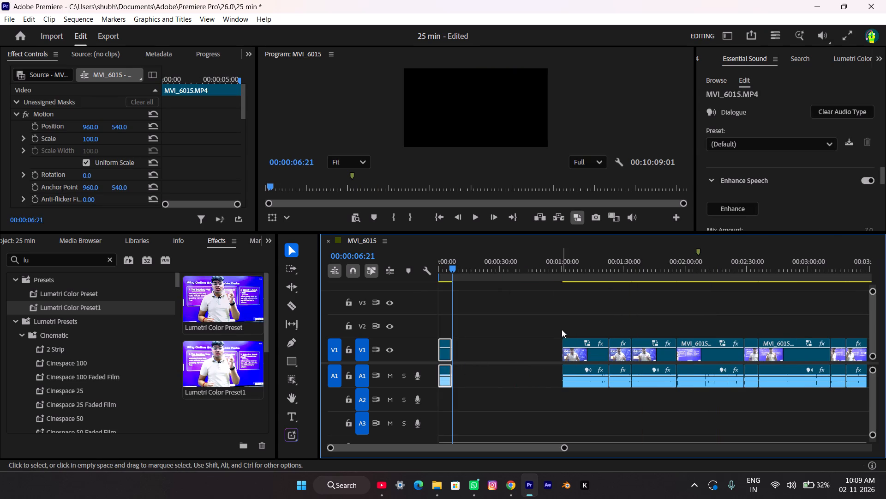
Select all clips after the pasted one on V1 and A1 and shift them earlier to start at its end, 00:00:06:21.
left_click(561, 328)
left_click_drag(550, 320, 885, 415)
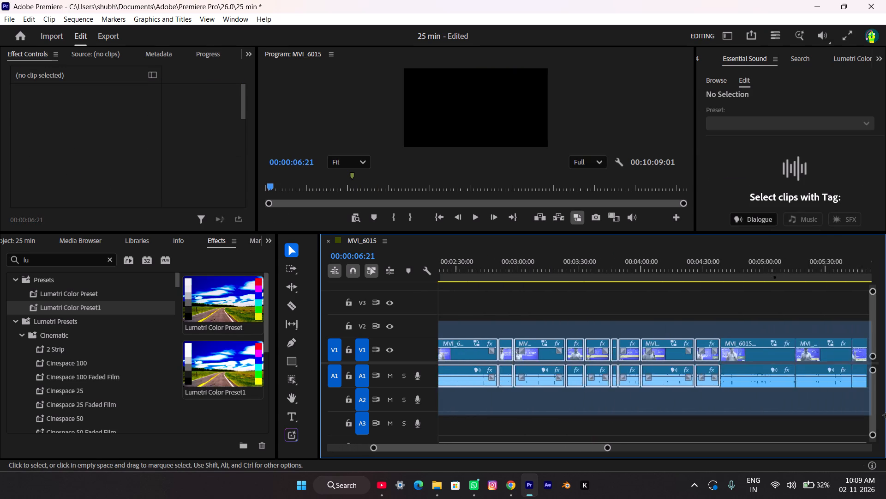
left_click_drag(885, 415, 758, 414)
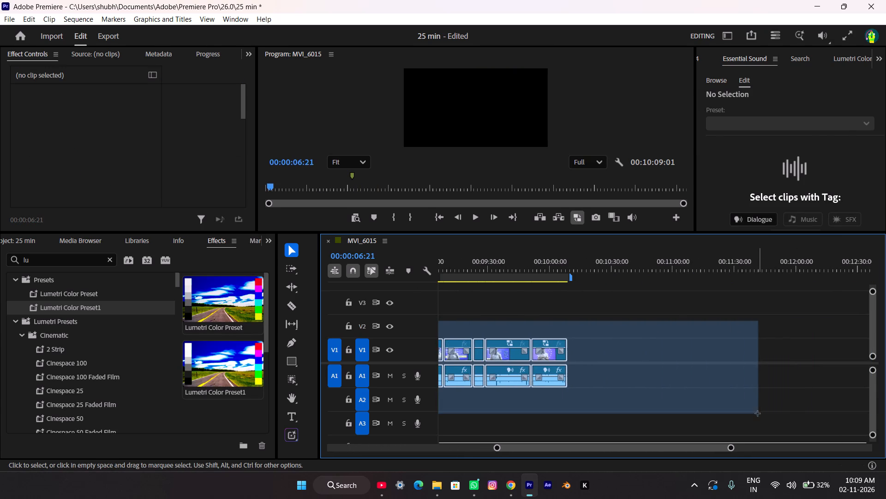
left_click_drag(758, 414, 757, 414)
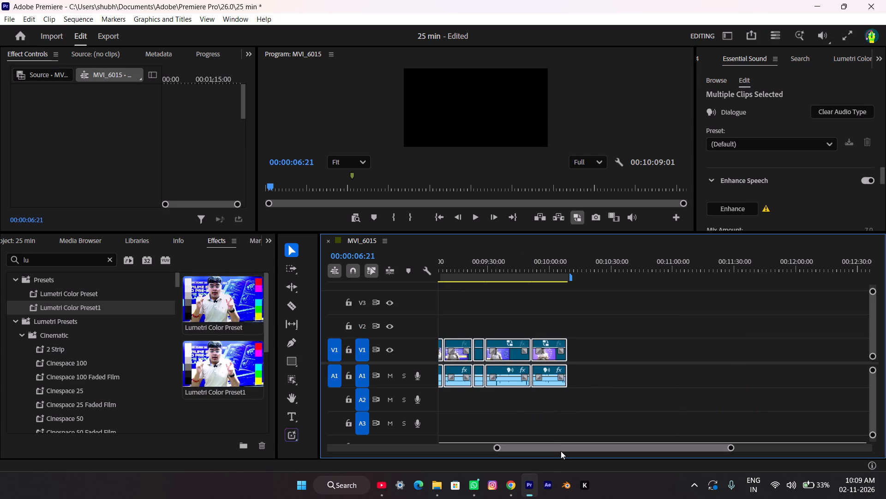
left_click_drag(561, 450, 439, 460)
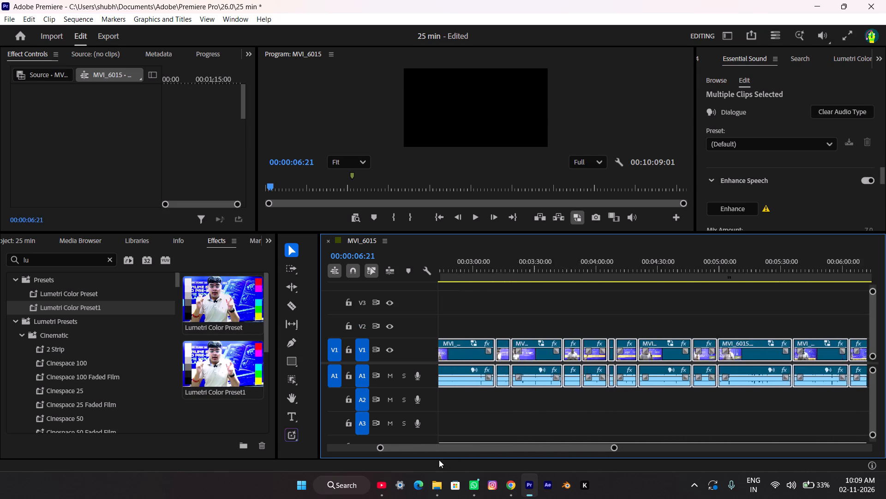
left_click_drag(439, 460, 378, 447)
left_click_drag(592, 356, 568, 357)
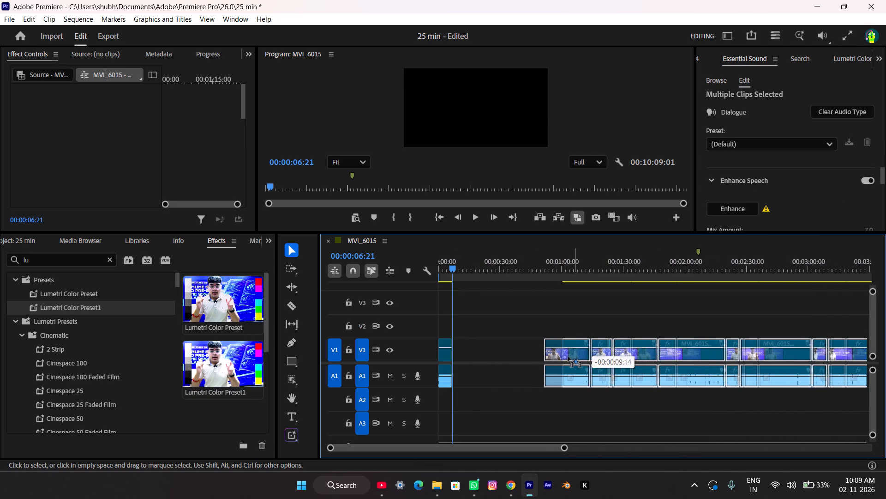
left_click_drag(568, 357, 485, 362)
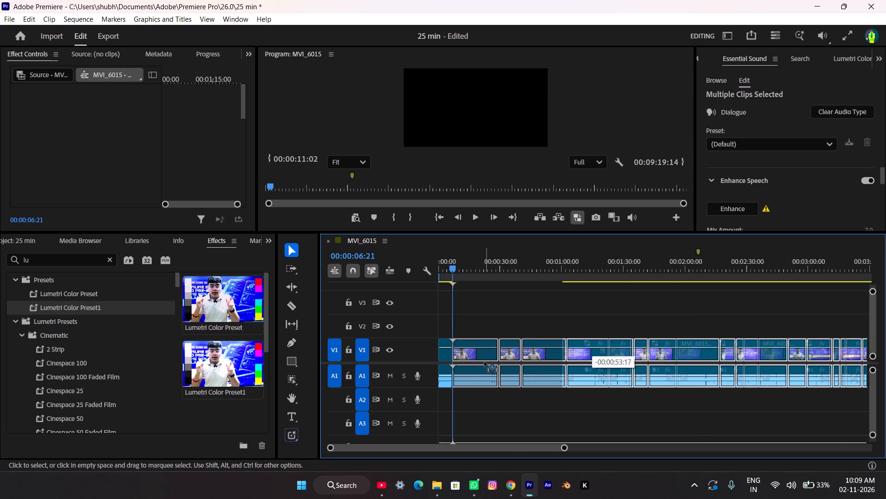
left_click_drag(485, 362, 484, 362)
left_click(487, 316)
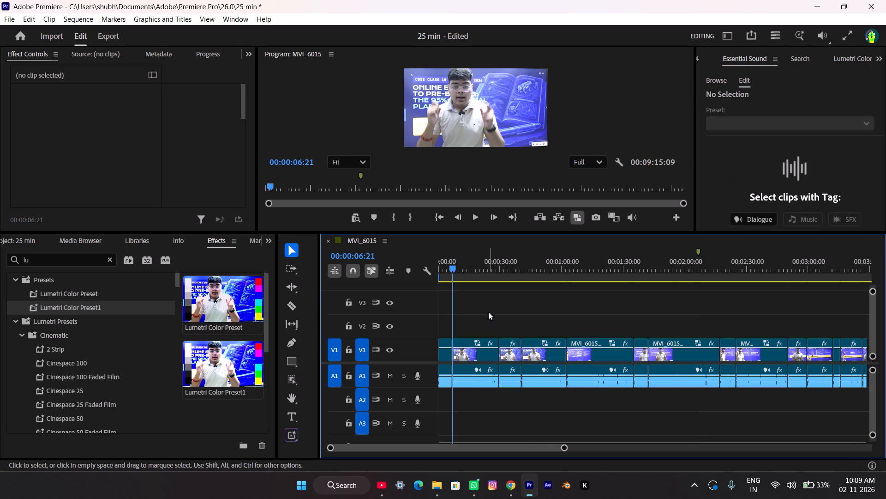
Play the sequence from 00:00:00:00 to review the pasted opening and its transition into the original footage.
left_click_drag(452, 268, 430, 277)
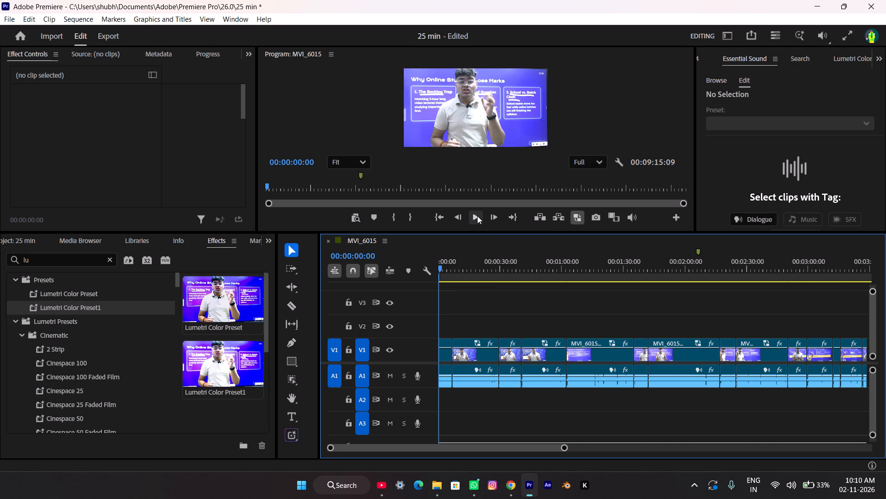
left_click(477, 215)
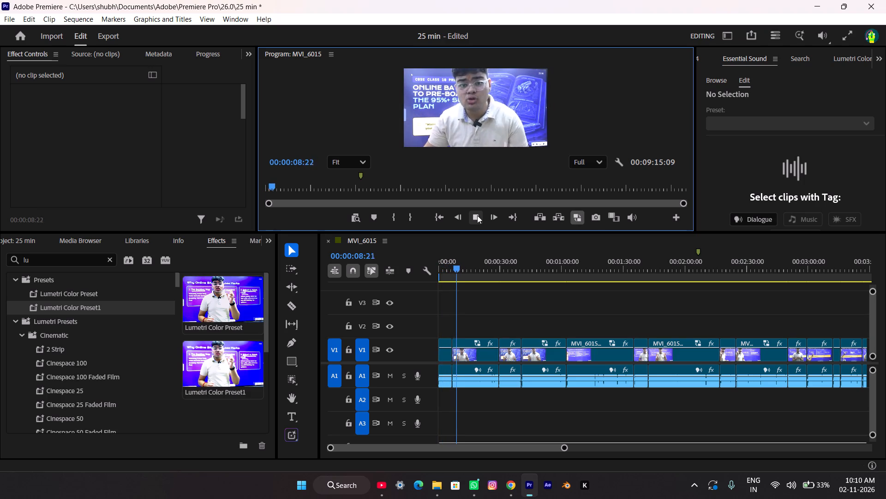
left_click(477, 215)
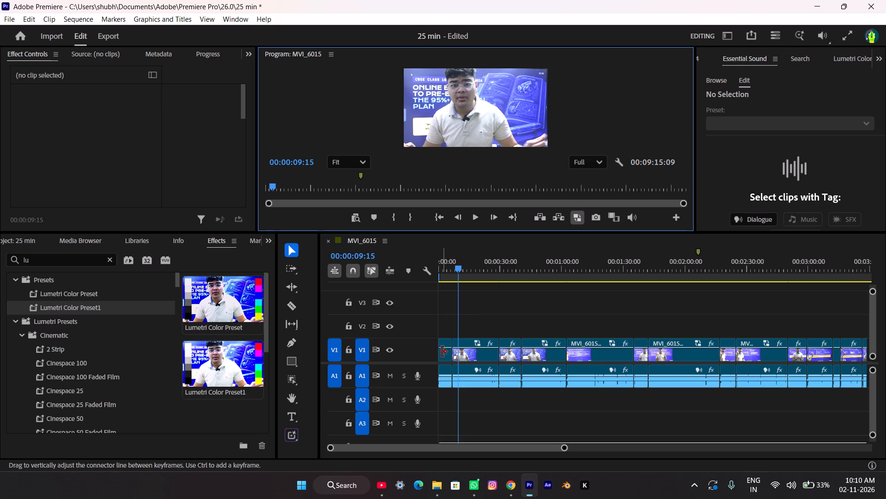
Ripple delete the pasted dialogue clip at the start of the sequence, closing the gap it leaves.
left_click(446, 358)
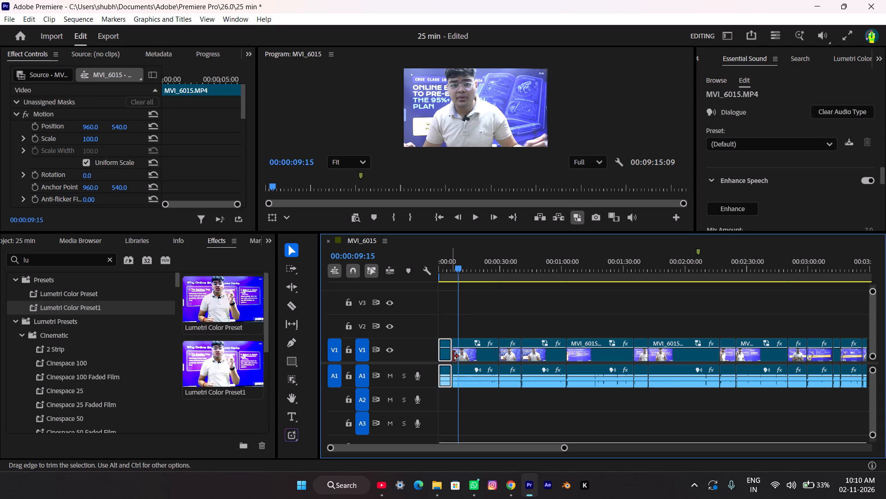
key("r")
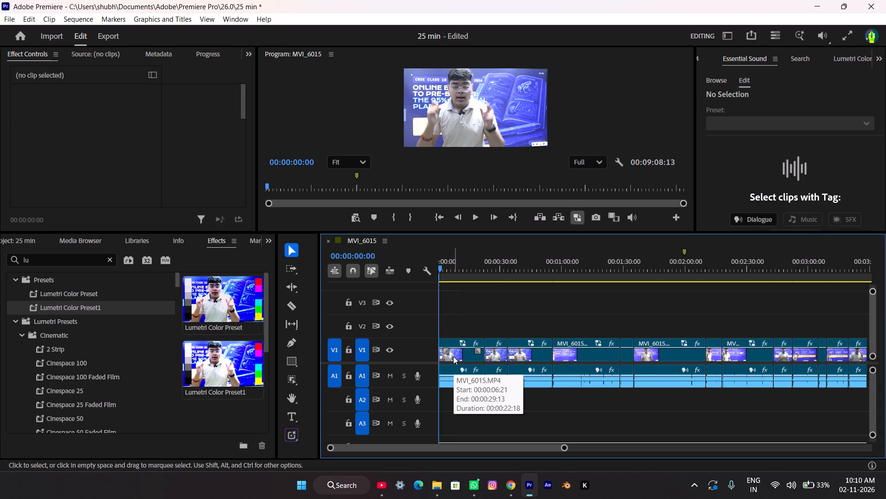
Play the sequence's opening from 00:00:00:00 to review it, and return the playhead to the start.
left_click(473, 211)
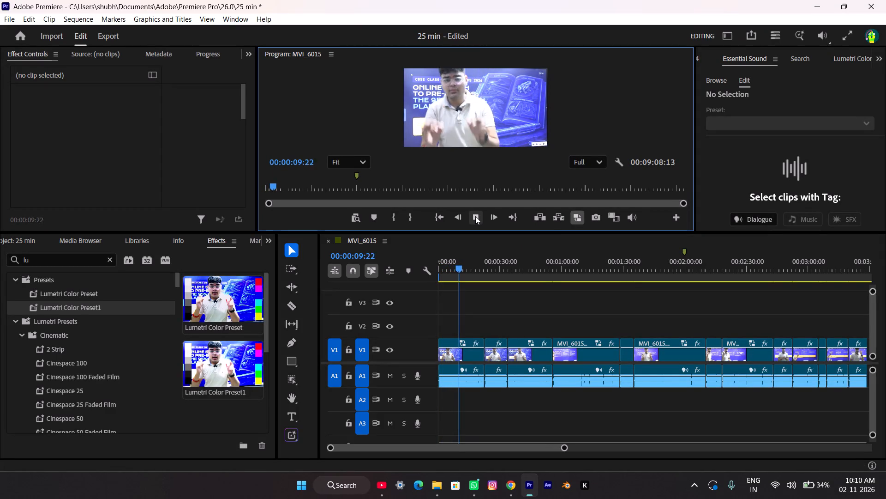
left_click(475, 216)
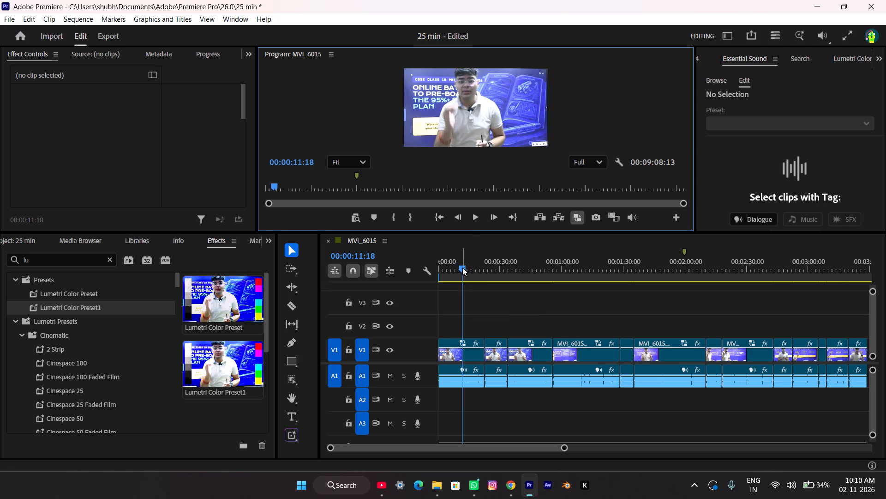
left_click_drag(462, 268, 432, 255)
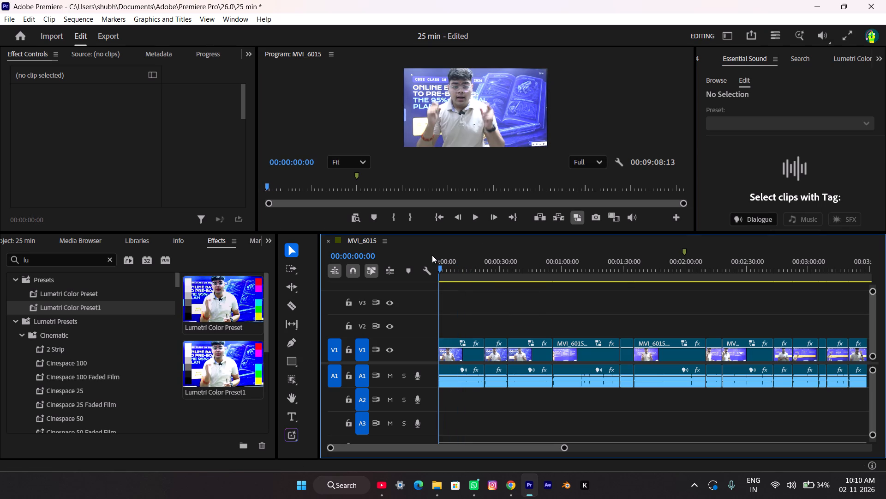
left_click_drag(432, 255, 429, 255)
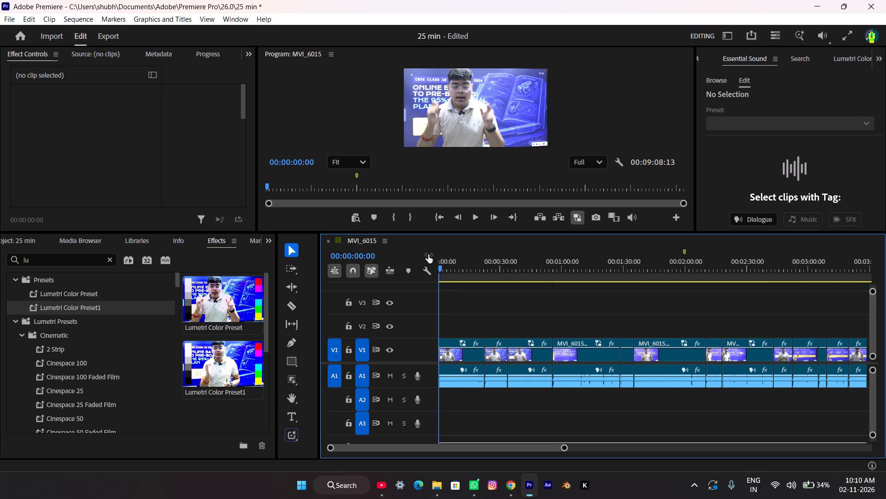
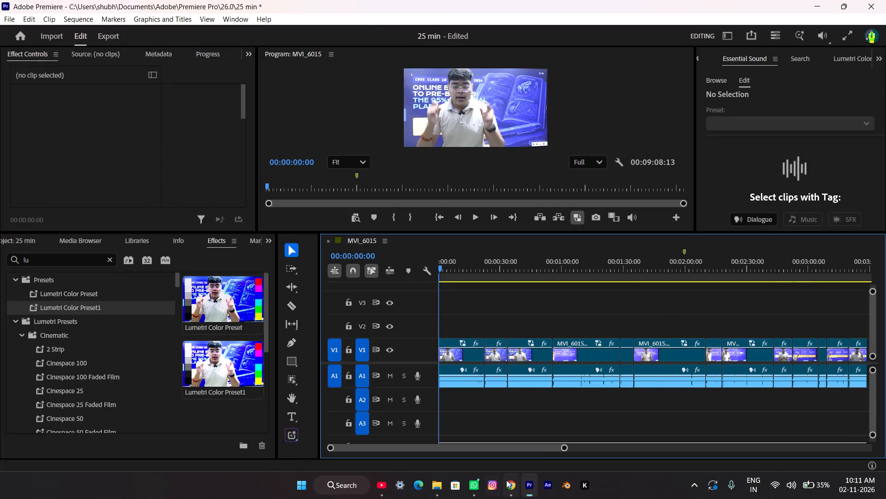
Switch to Chrome and search Google in a new tab for "next toppers logo png".
left_click(509, 486)
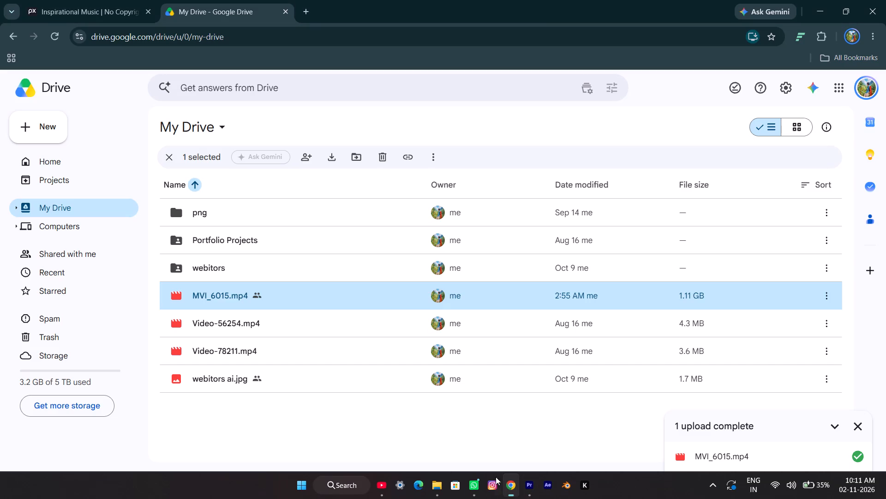
left_click(309, 10)
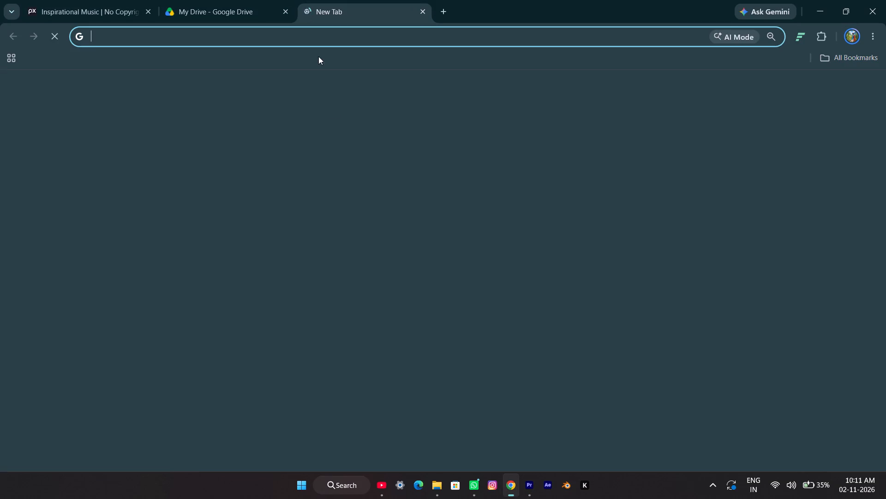
left_click(371, 215)
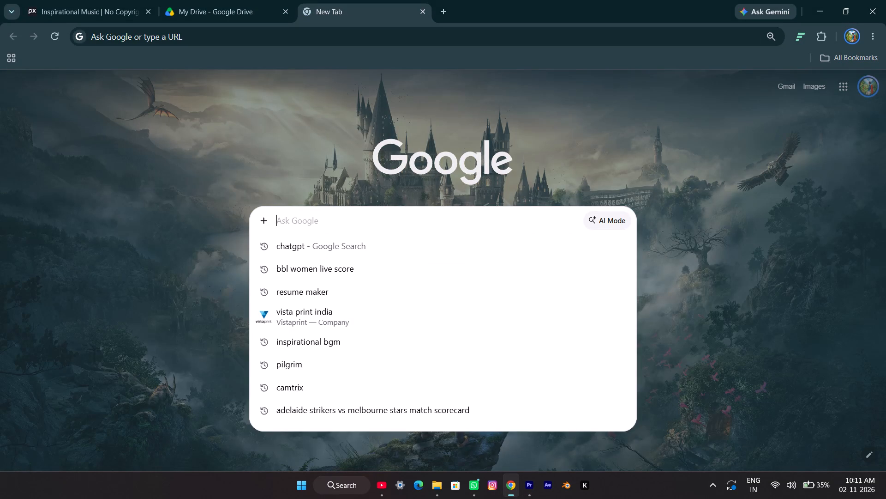
type("nex")
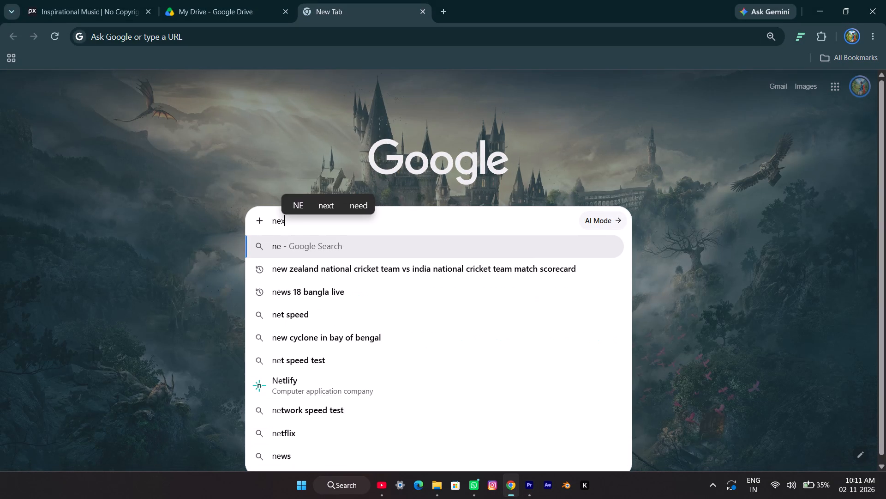
key("t")
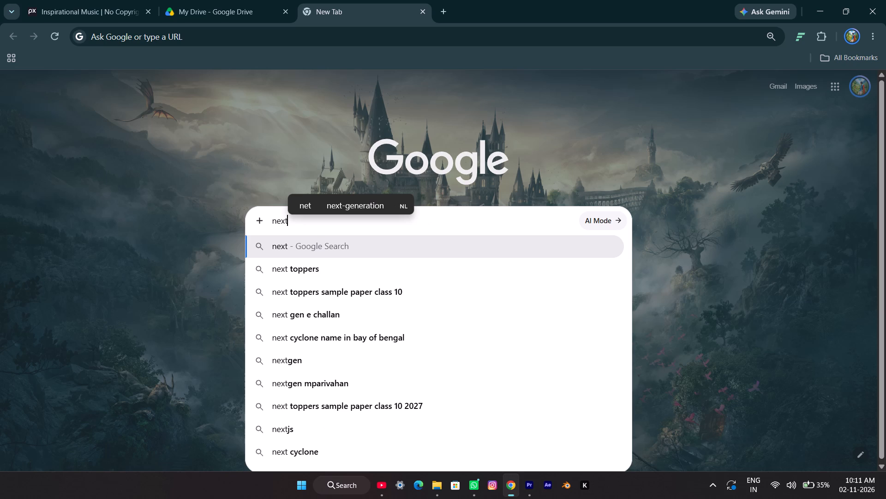
key("space")
type("to")
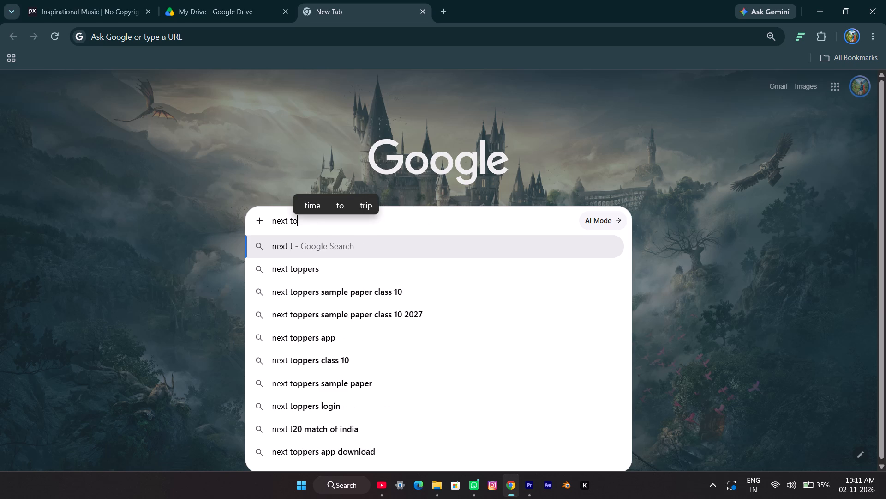
type("per")
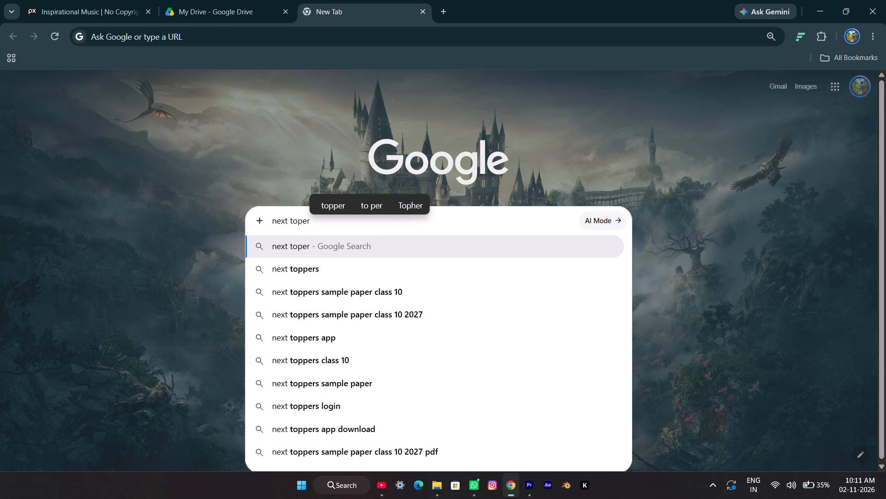
key("space")
type("log")
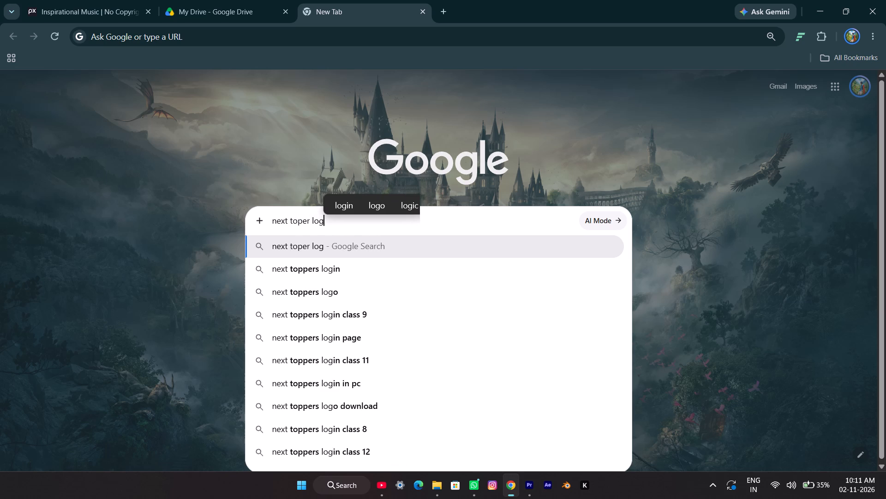
key("o")
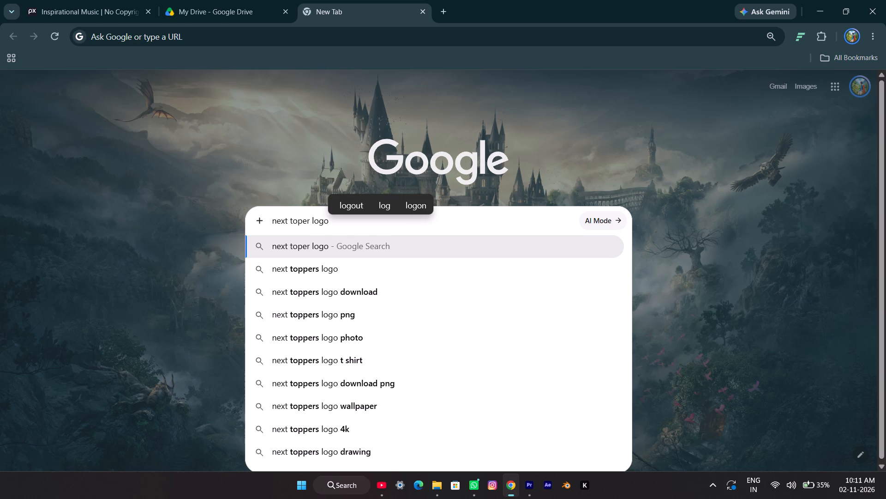
key("space")
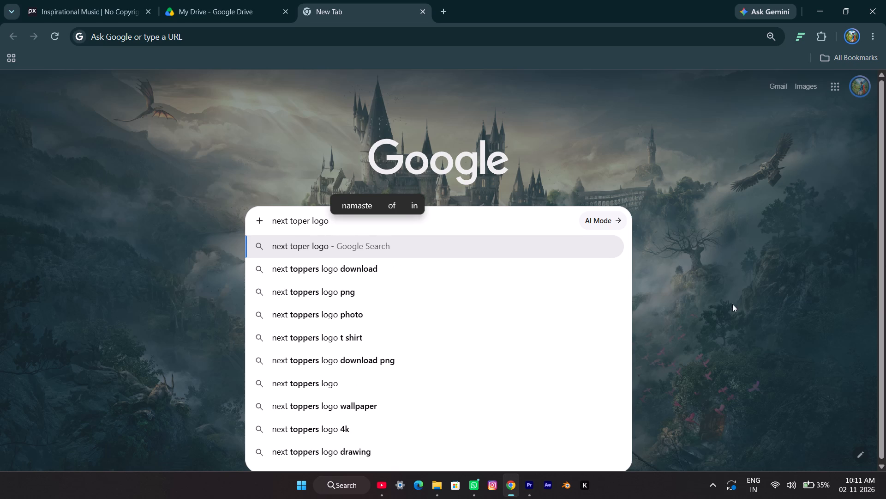
left_click(403, 285)
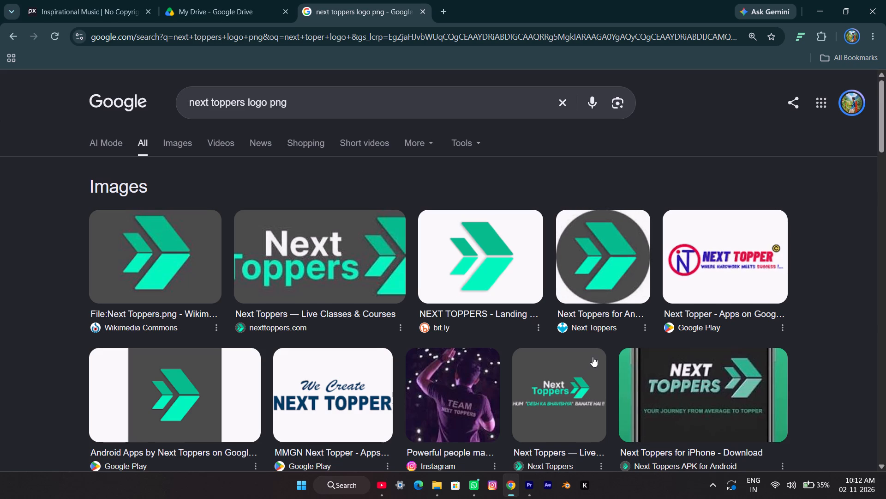
Browse the Google image results for a suitable Next Toppers logo.
scroll(597, 354, "down", 3)
scroll(617, 339, "up", 6)
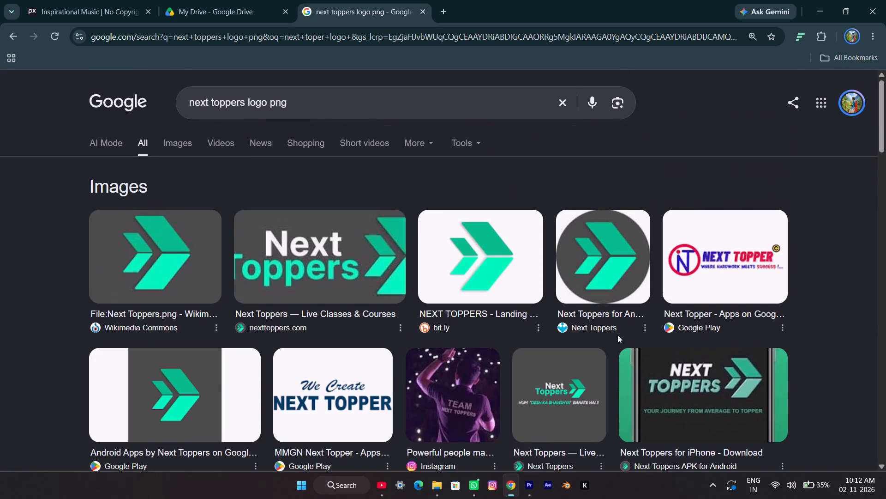
left_click(187, 134)
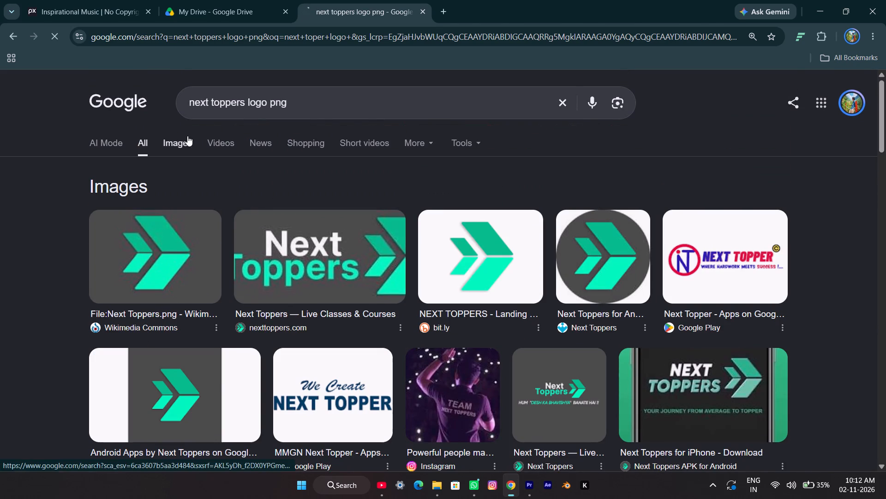
scroll(688, 326, "down", 4)
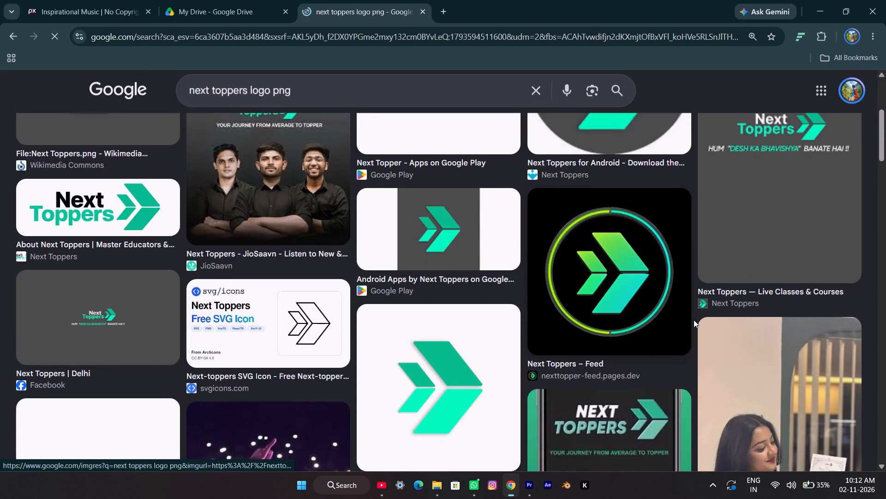
scroll(694, 320, "down", 2)
scroll(503, 336, "down", 4)
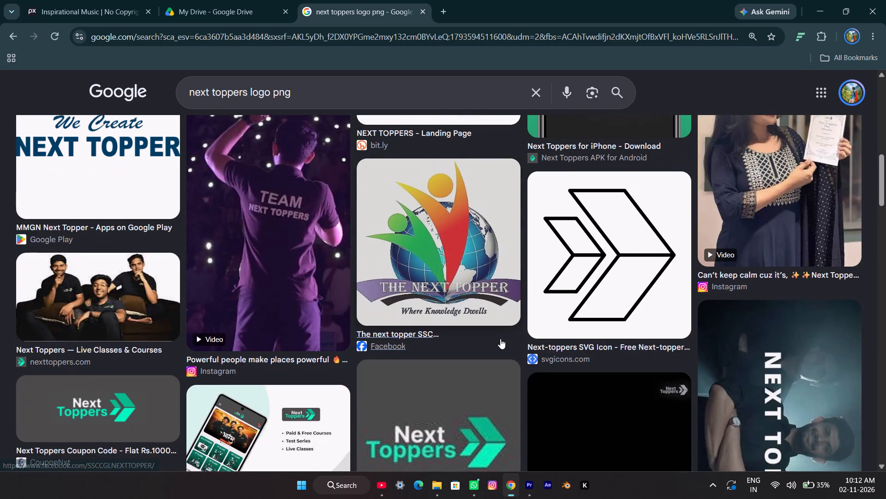
scroll(502, 336, "down", 9)
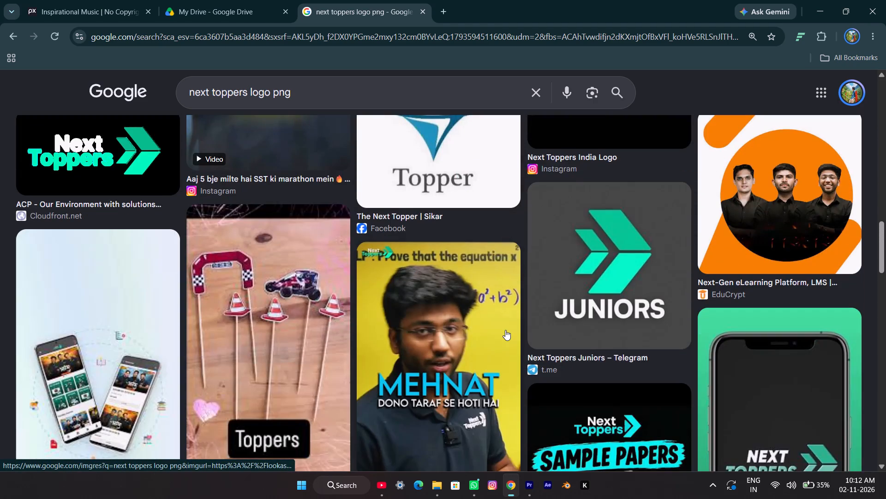
scroll(505, 330, "down", 4)
scroll(635, 315, "down", 5)
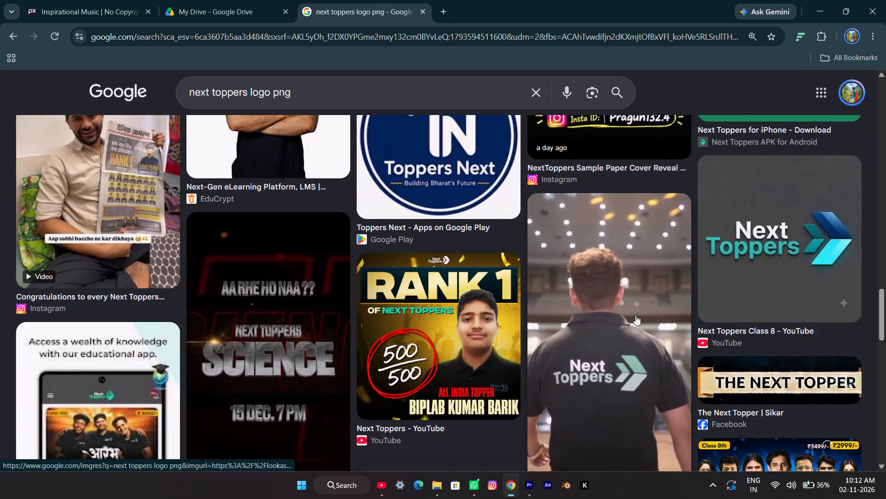
scroll(635, 315, "down", 4)
scroll(635, 315, "up", 14)
scroll(632, 316, "up", 7)
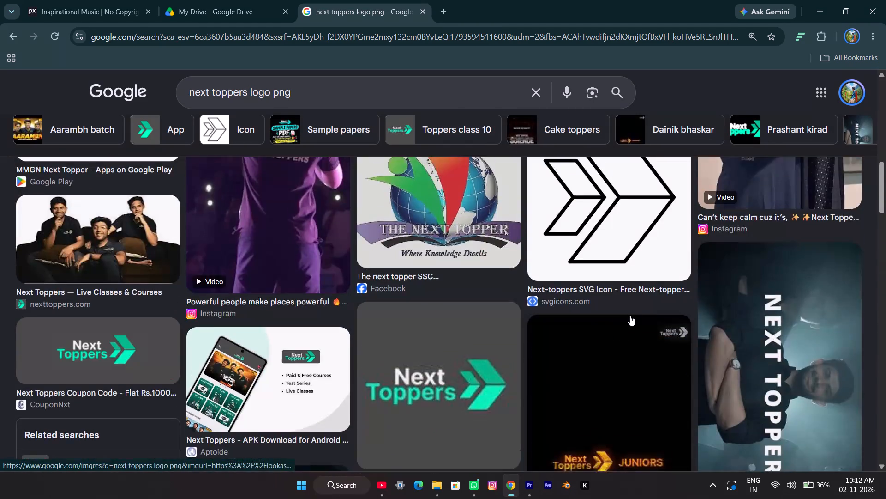
scroll(630, 315, "up", 13)
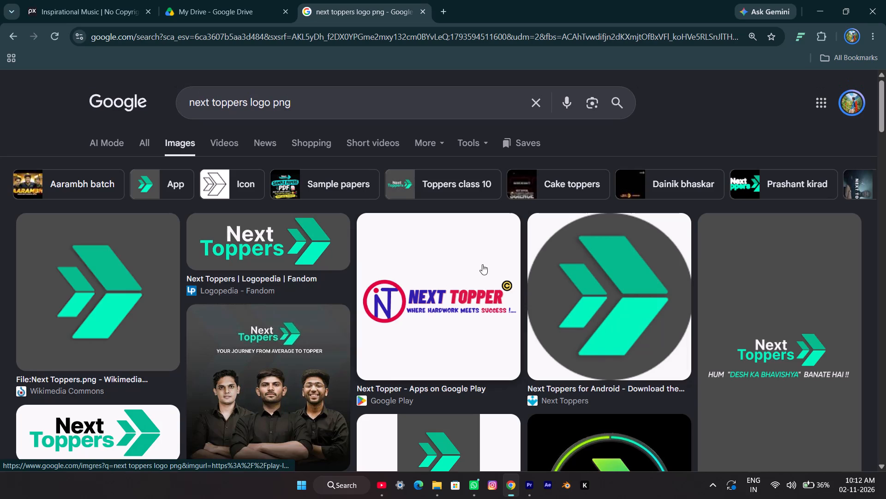
Narrow the image results to App and open the preview of the Pinterest "Next topper logo" arrow image.
left_click(160, 182)
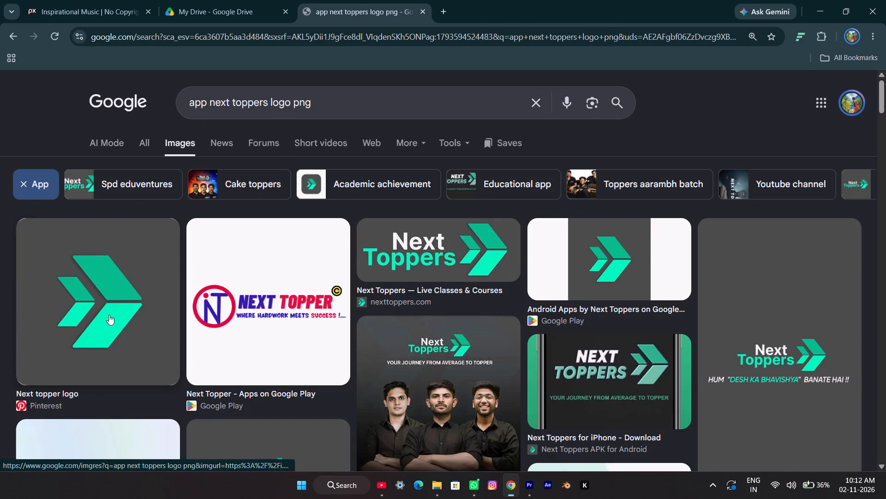
left_click(109, 315)
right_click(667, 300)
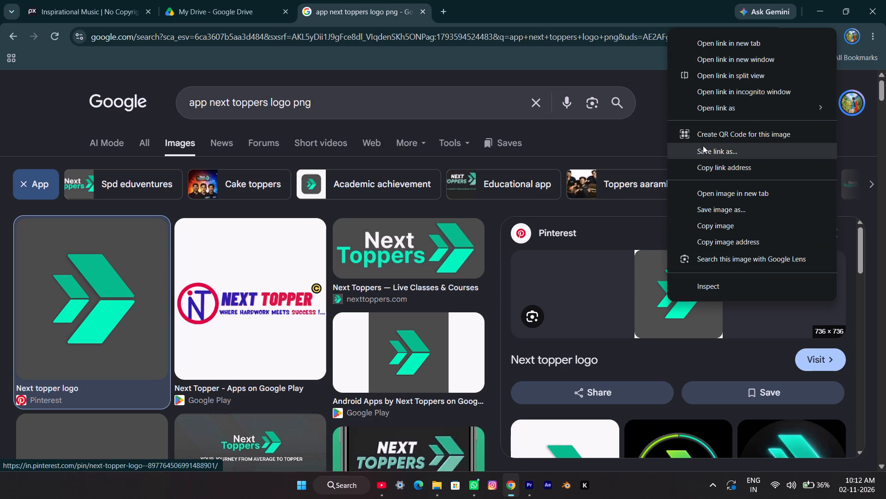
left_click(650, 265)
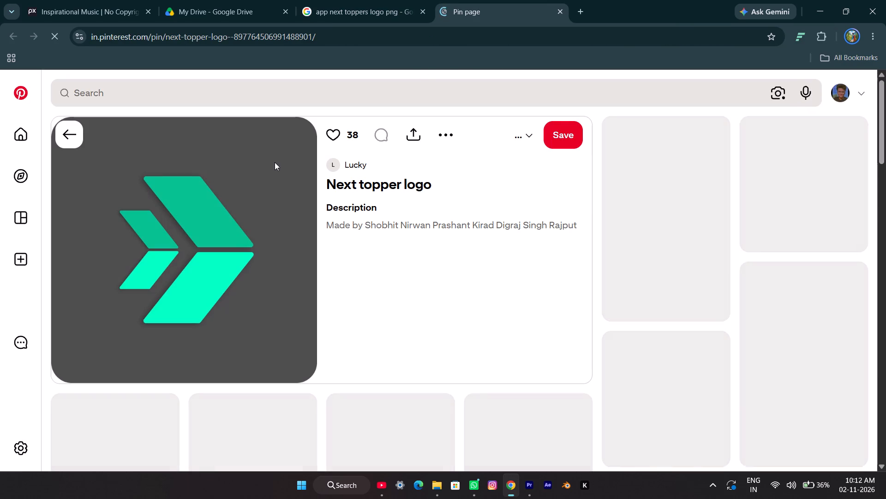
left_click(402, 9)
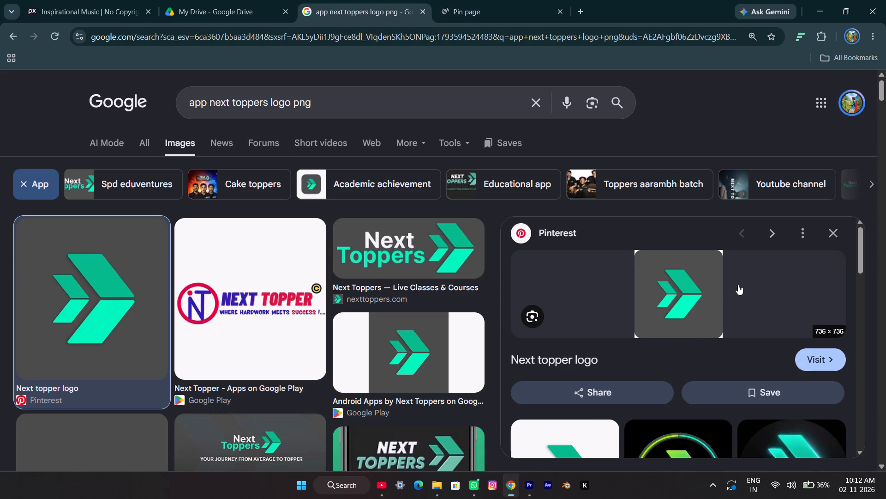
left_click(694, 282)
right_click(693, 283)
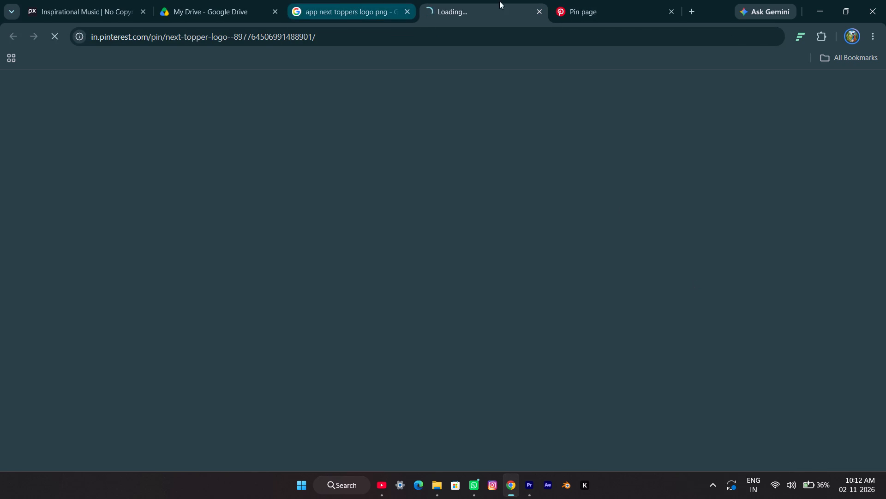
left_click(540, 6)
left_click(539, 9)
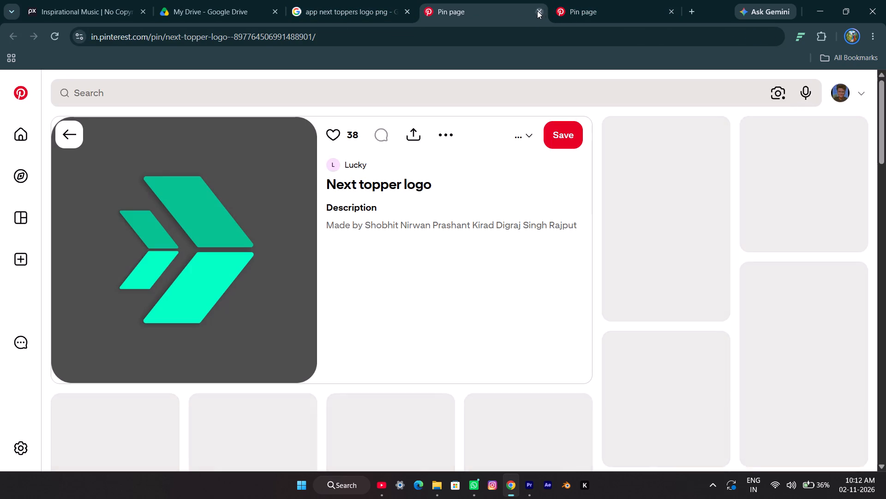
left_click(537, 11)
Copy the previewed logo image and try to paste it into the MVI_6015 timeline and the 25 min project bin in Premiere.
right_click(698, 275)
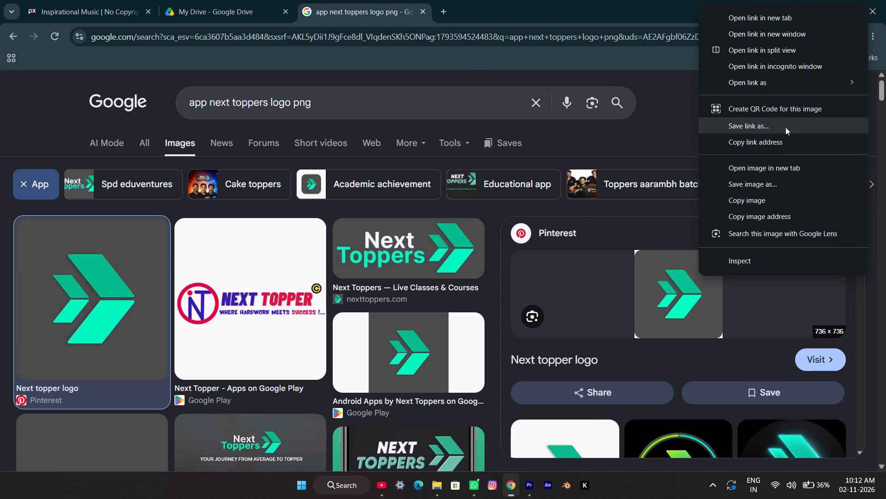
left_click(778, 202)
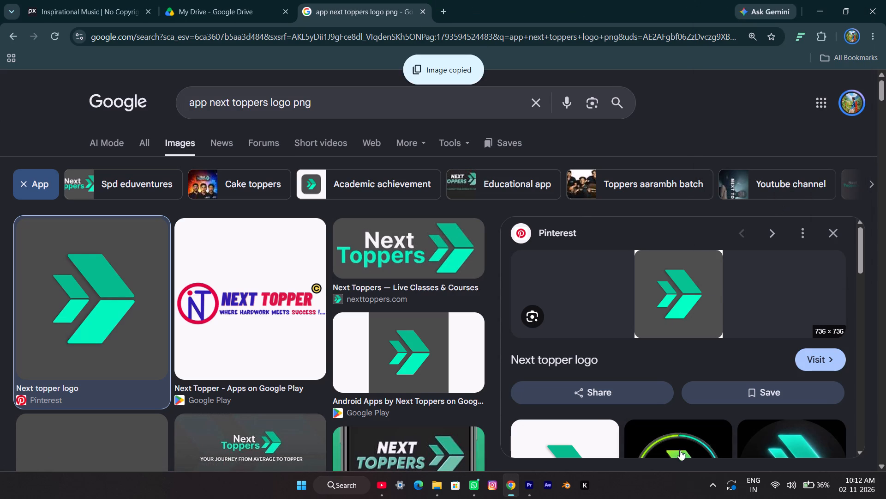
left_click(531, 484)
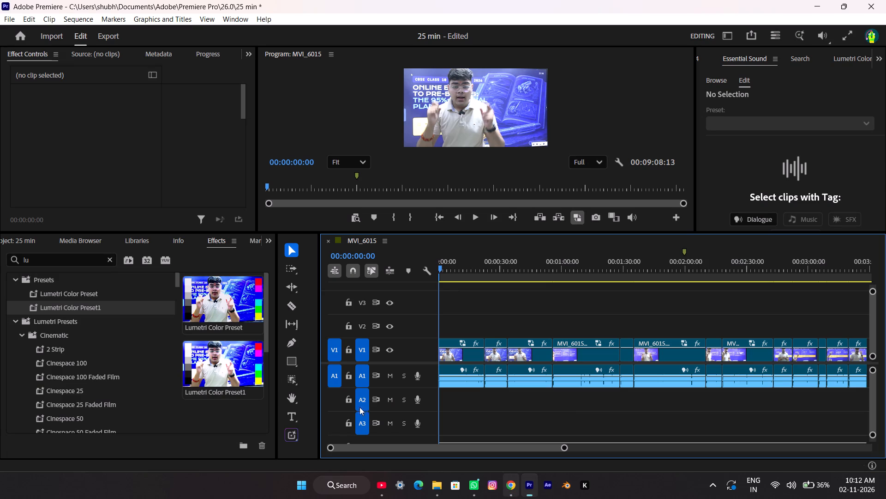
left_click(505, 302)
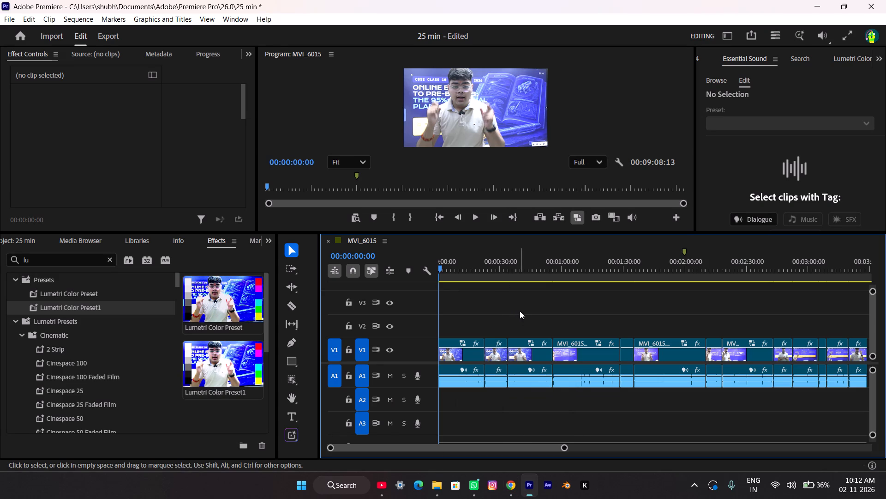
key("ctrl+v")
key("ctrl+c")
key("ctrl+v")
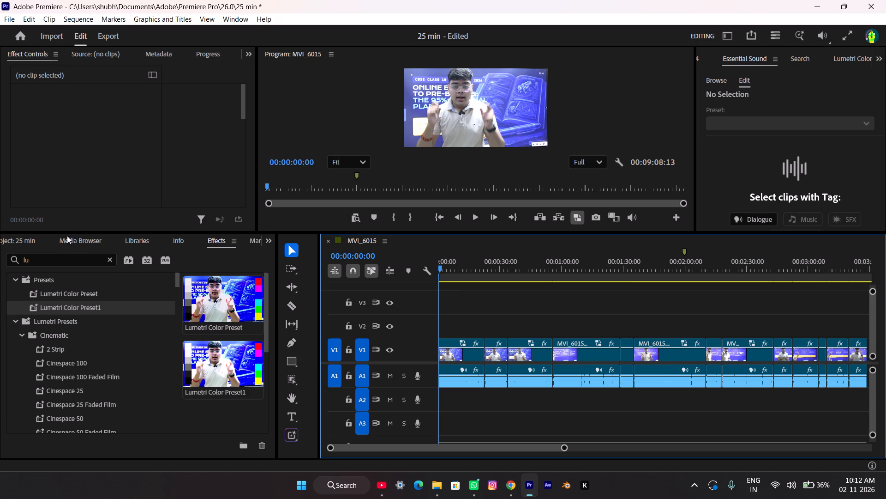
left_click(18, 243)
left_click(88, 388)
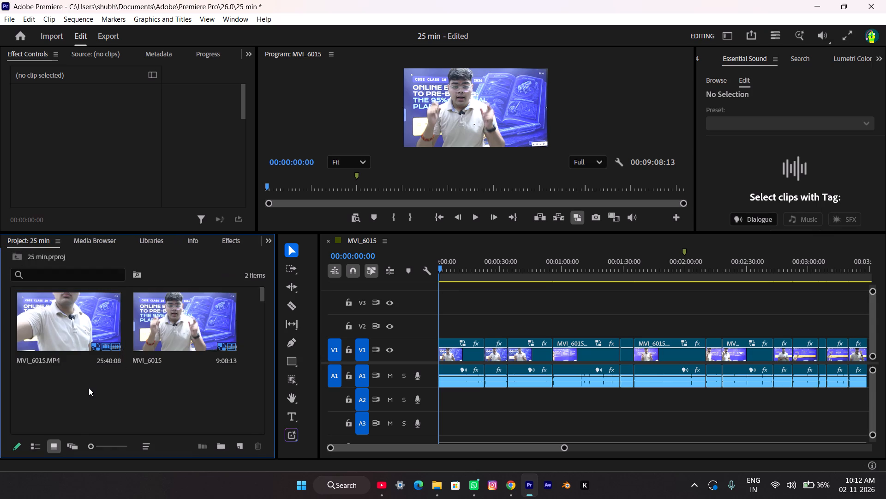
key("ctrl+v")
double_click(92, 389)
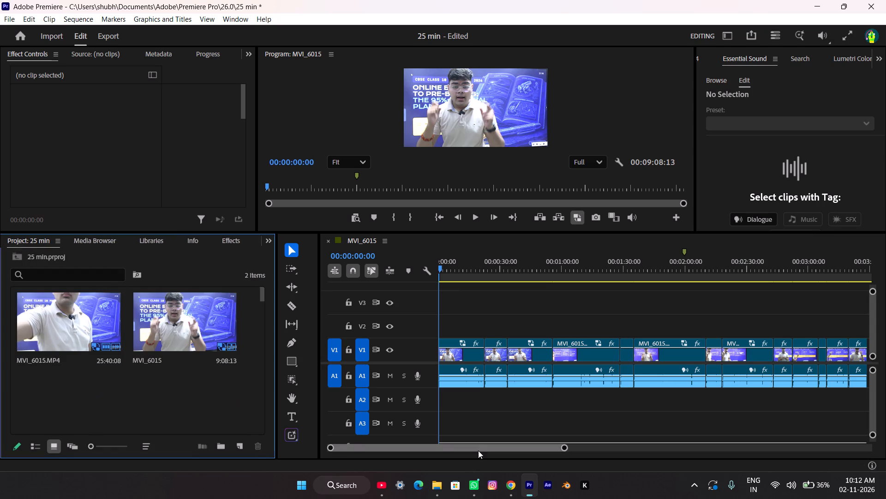
Switch to Chrome and save the previewed Pinterest "Next topper logo" image as a JPG in the Pictures folder.
left_click(518, 485)
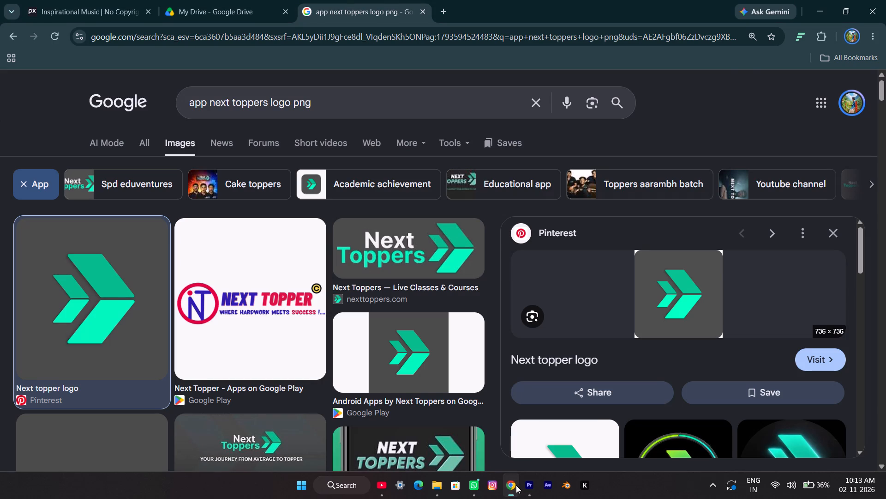
right_click(694, 301)
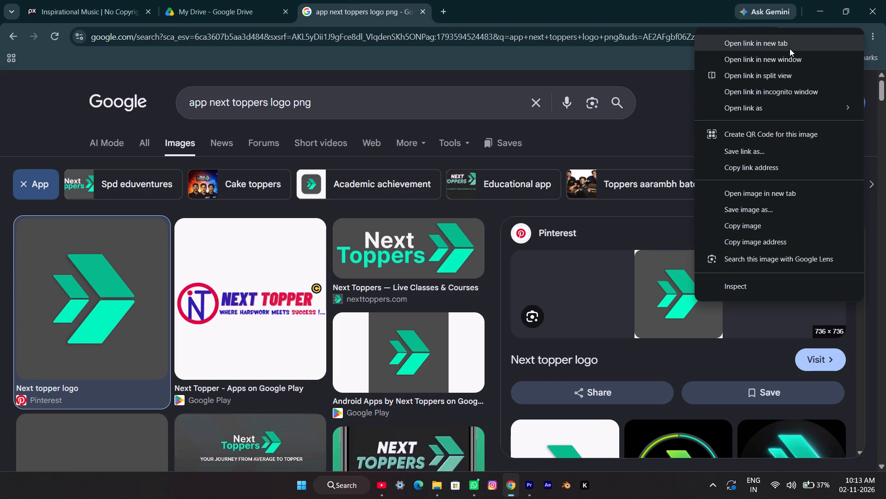
left_click(776, 206)
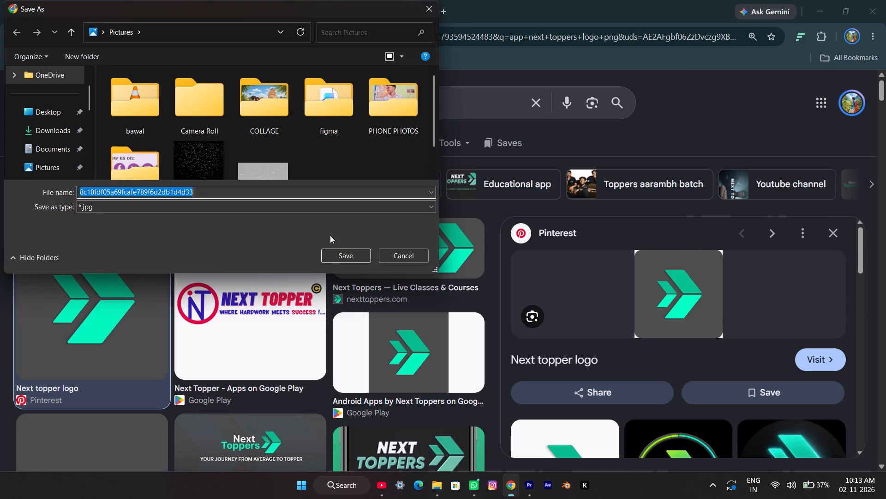
left_click(348, 257)
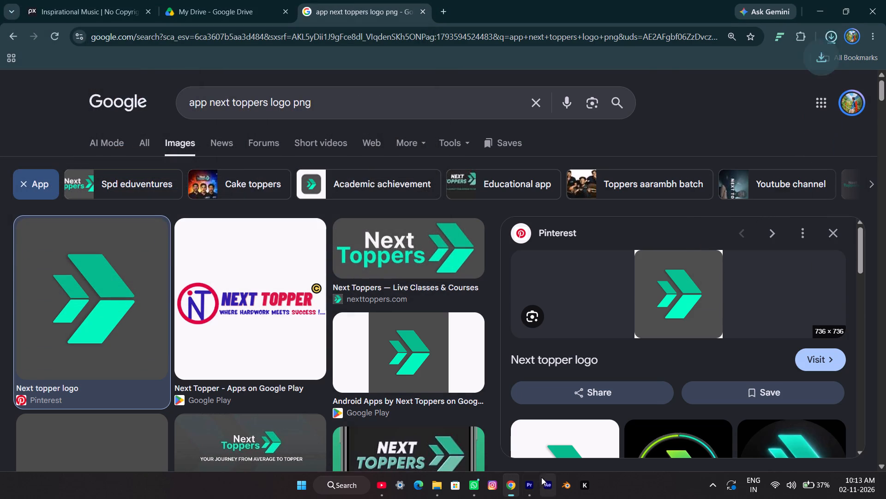
Replace the Next Toppers wording in the image search and search for "pwlogo png".
left_click(271, 100)
key("BackSpace")
key("BackSpace")
key("BackSpace")
key("BackSpace")
key("BackSpace")
key("BackSpace")
key("BackSpace")
key("BackSpace")
key("BackSpace")
key("BackSpace")
key("BackSpace")
key("BackSpace")
key("BackSpace")
key("BackSpace")
key("BackSpace")
key("BackSpace")
key("BackSpace")
key("BackSpace")
key("BackSpace")
key("BackSpace")
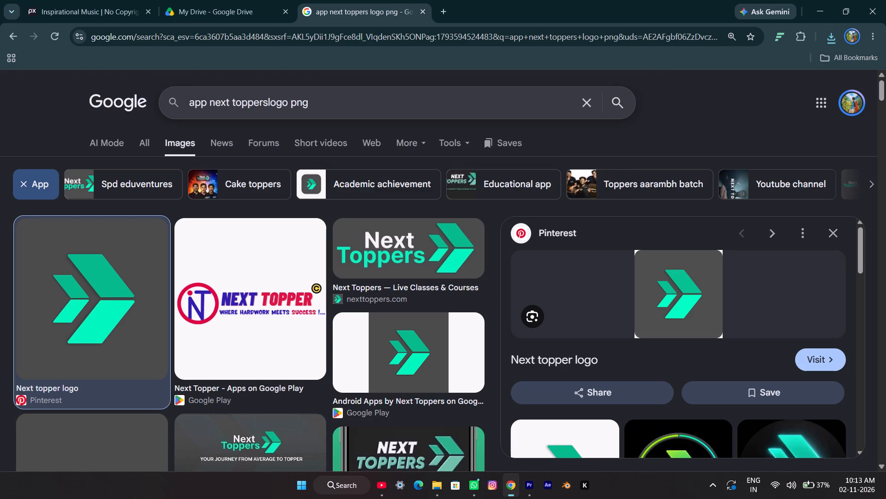
type("pw")
key("Return")
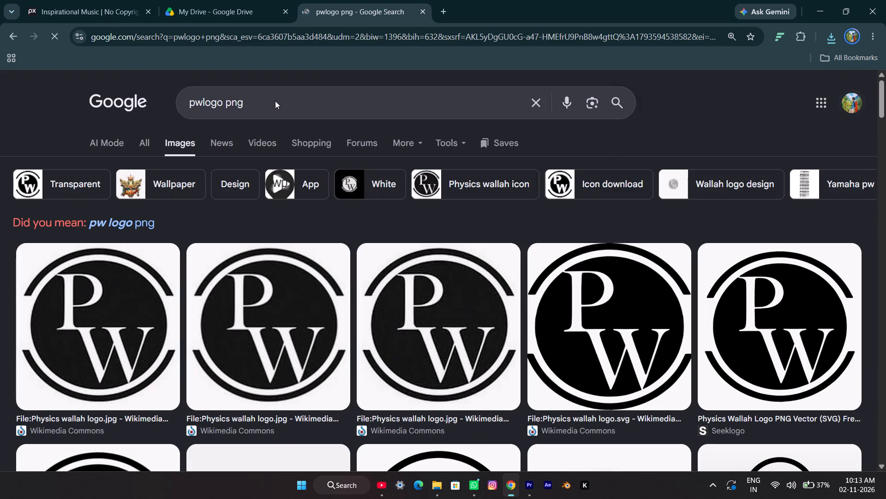
Browse the PW logo results across all web results and the "pw logo png" images for a suitable Physics Wallah logo.
scroll(461, 310, "down", 6)
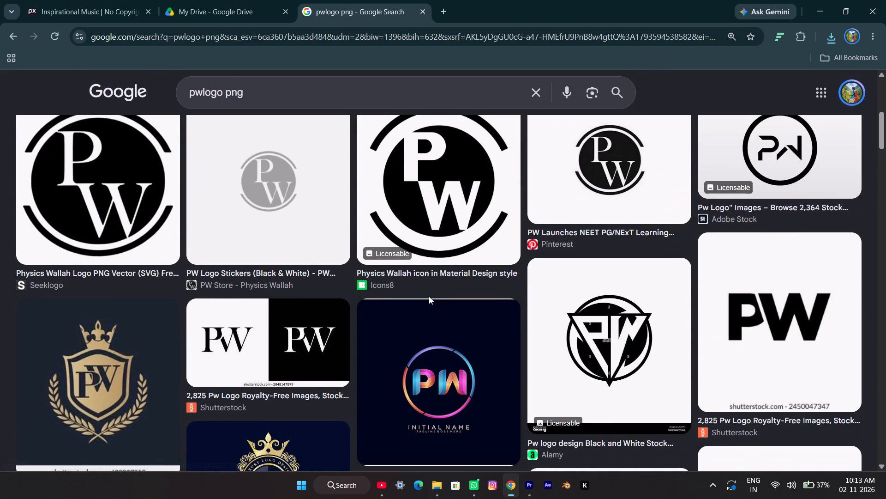
scroll(428, 296, "down", 5)
scroll(473, 409, "down", 5)
scroll(474, 402, "up", 16)
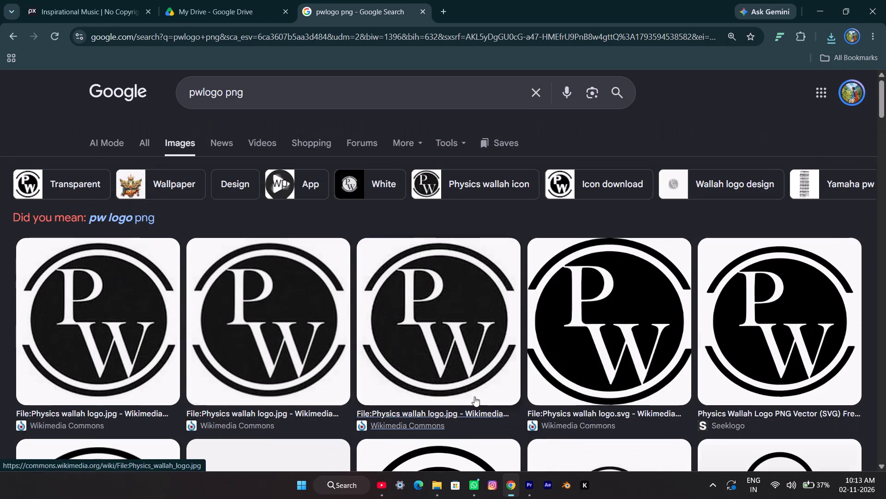
scroll(496, 365, "up", 5)
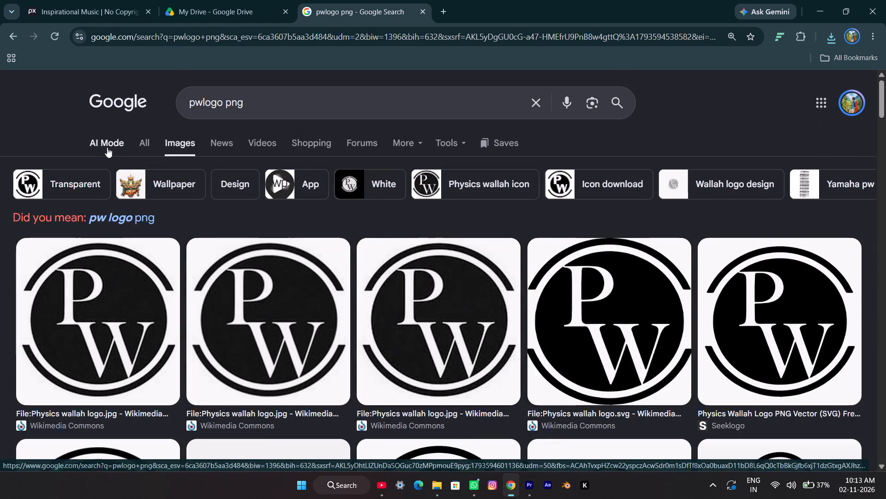
left_click(141, 145)
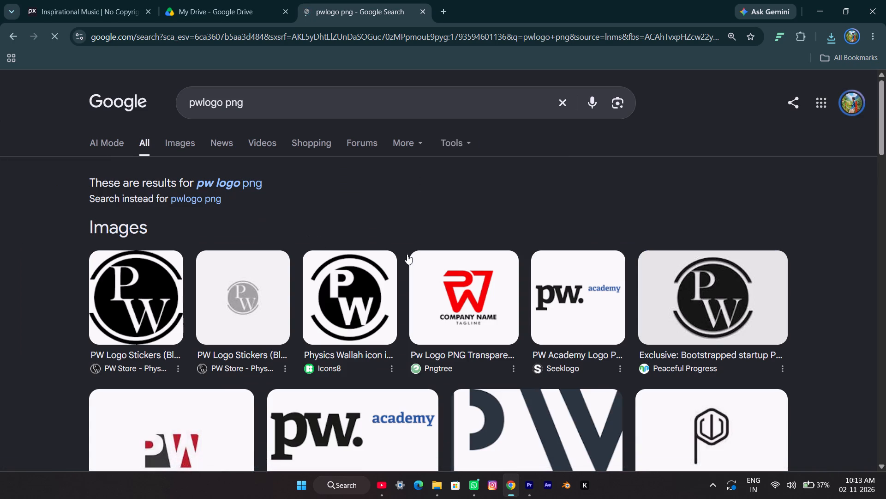
scroll(494, 277, "down", 4)
scroll(562, 267, "down", 2)
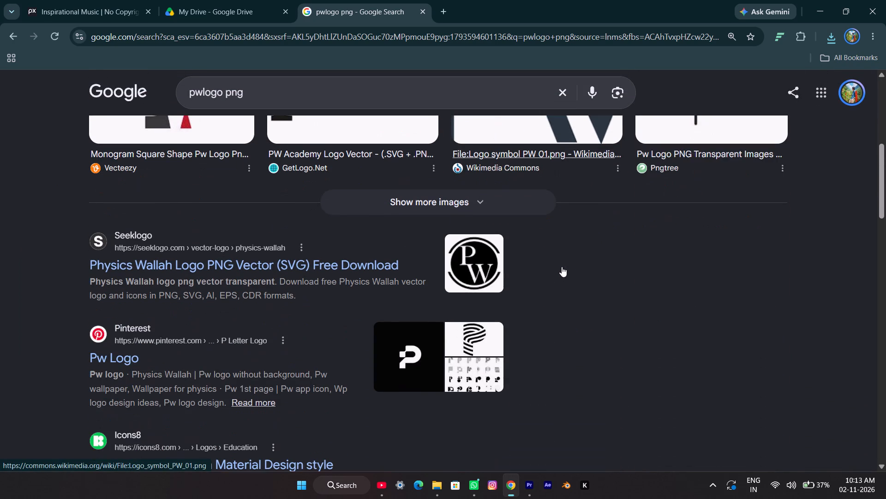
scroll(562, 267, "up", 14)
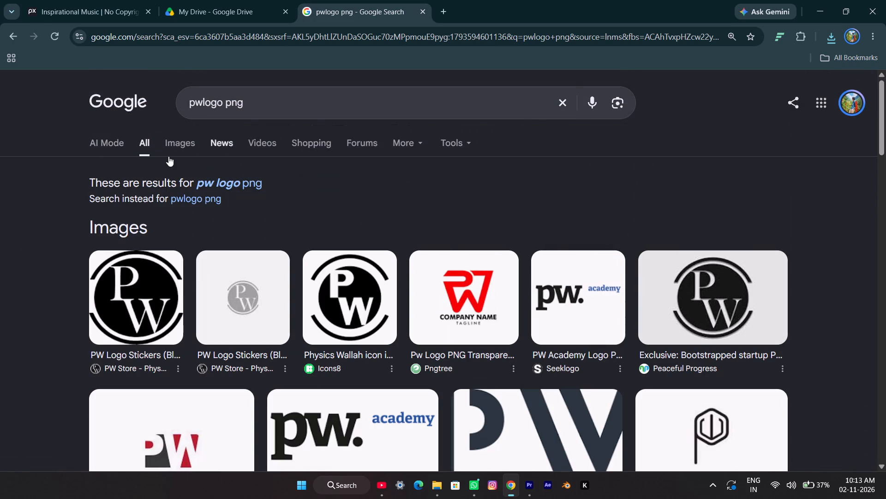
left_click(177, 149)
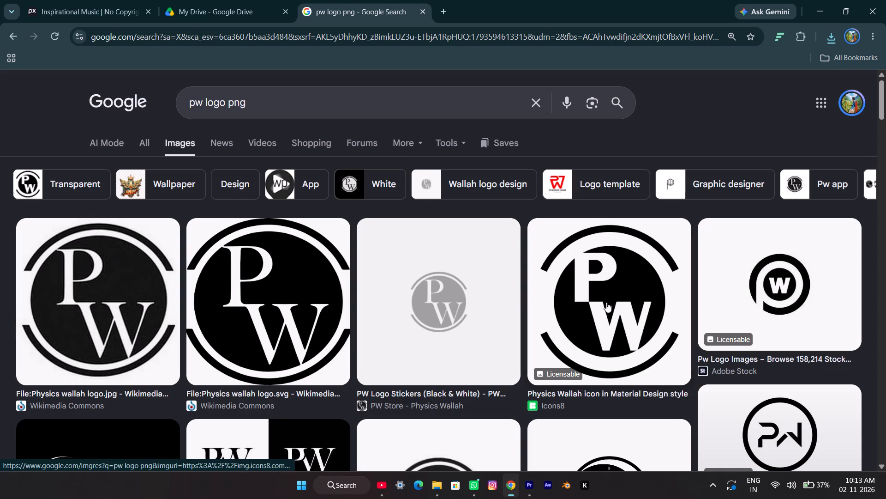
scroll(640, 305, "down", 1)
scroll(640, 305, "up", 3)
scroll(640, 304, "down", 4)
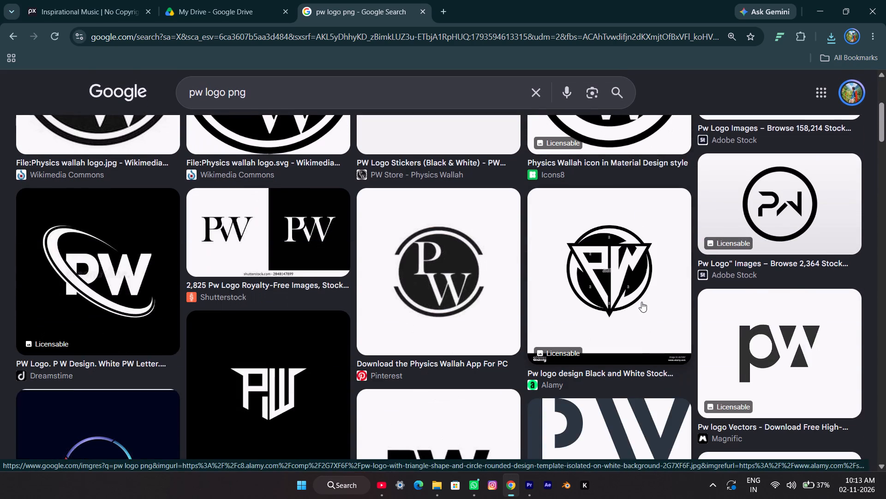
scroll(643, 300, "down", 5)
scroll(642, 298, "up", 13)
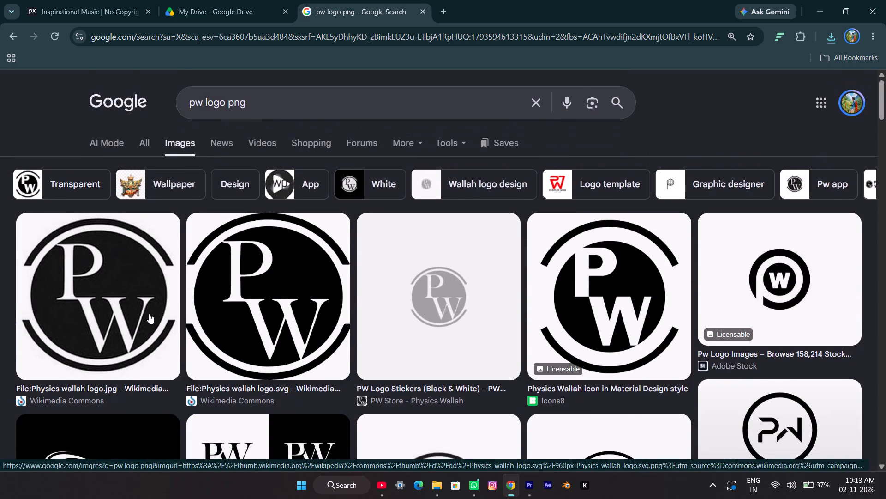
Preview the Wikimedia Commons "Physics wallah logo.svg" image and save it to the Pictures folder.
left_click(235, 294)
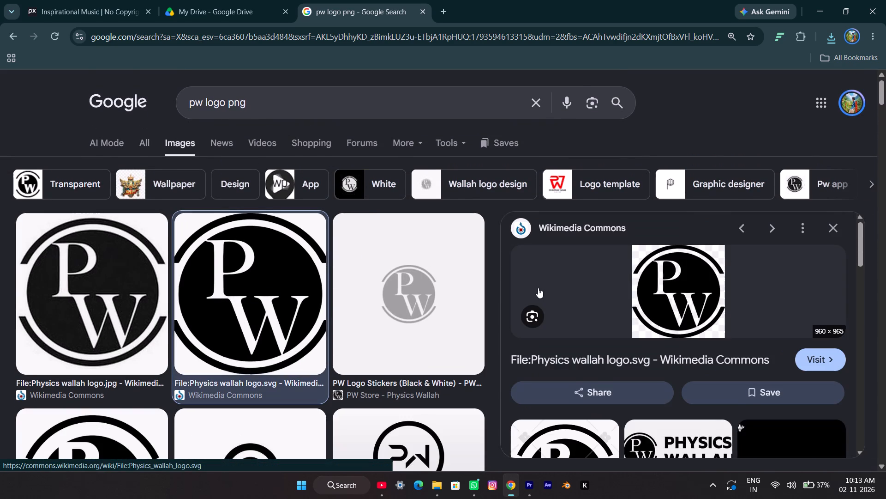
right_click(658, 284)
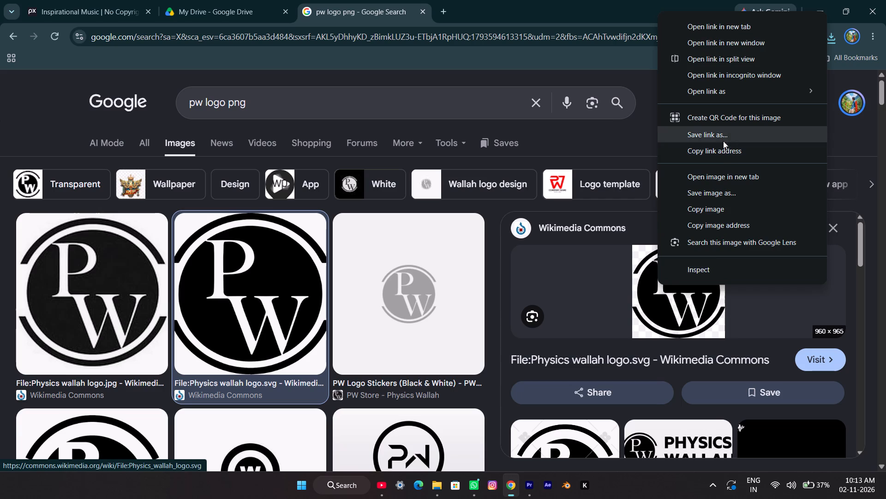
left_click(724, 197)
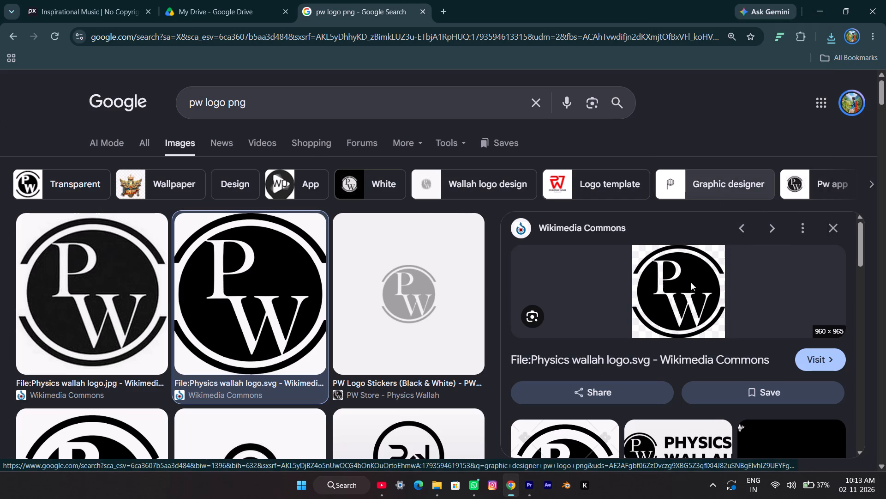
left_click(349, 254)
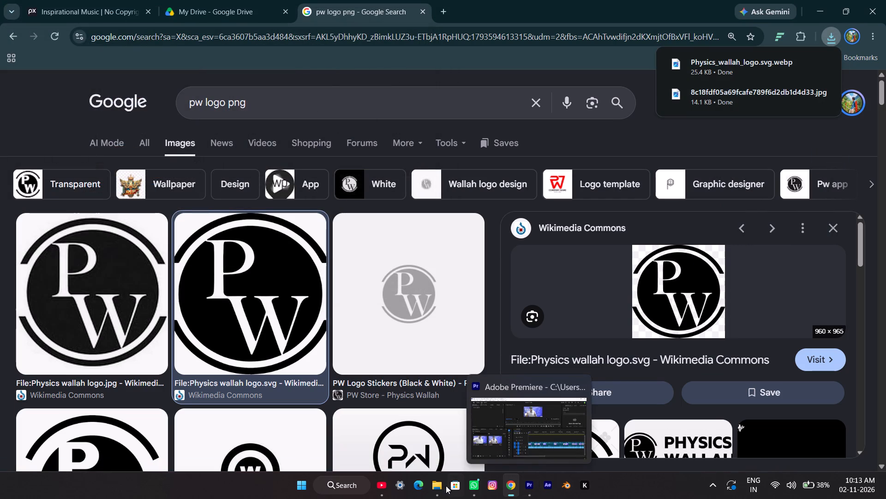
Return to the 25 min project in Premiere and open File Explorer to reach the saved logo images.
left_click(528, 485)
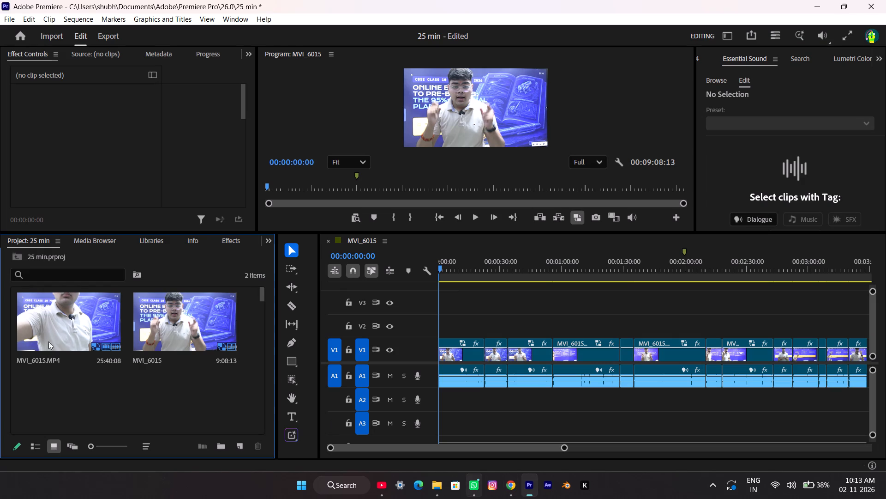
left_click(436, 485)
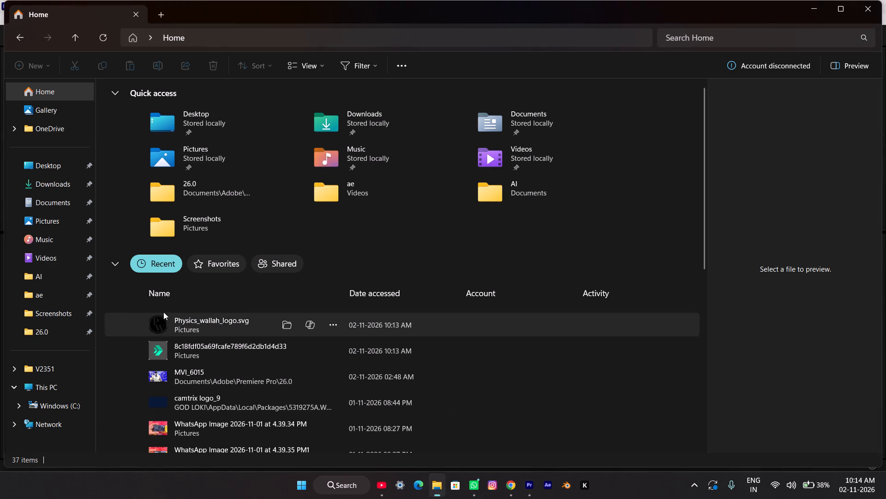
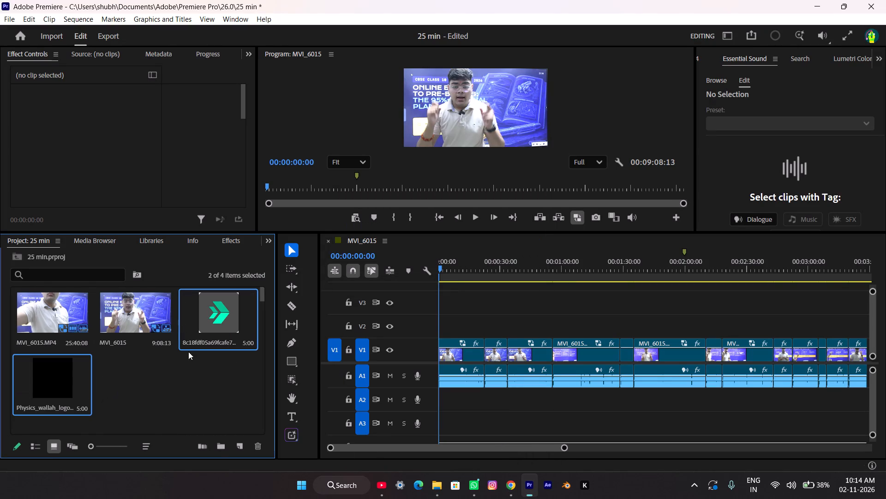
Place the green-arrow Next Toppers logo on track V2 at about 12 seconds in the MVI_6015 sequence.
left_click(209, 314)
left_click_drag(217, 318, 440, 312)
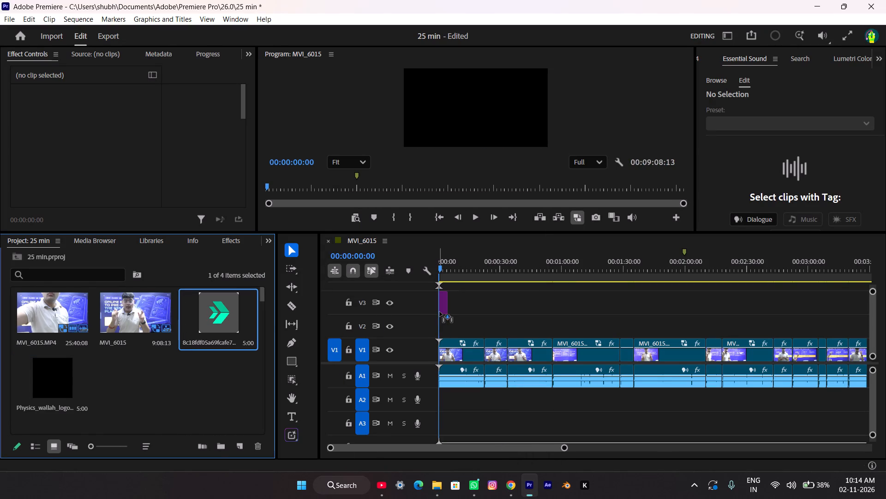
left_click_drag(440, 312, 464, 327)
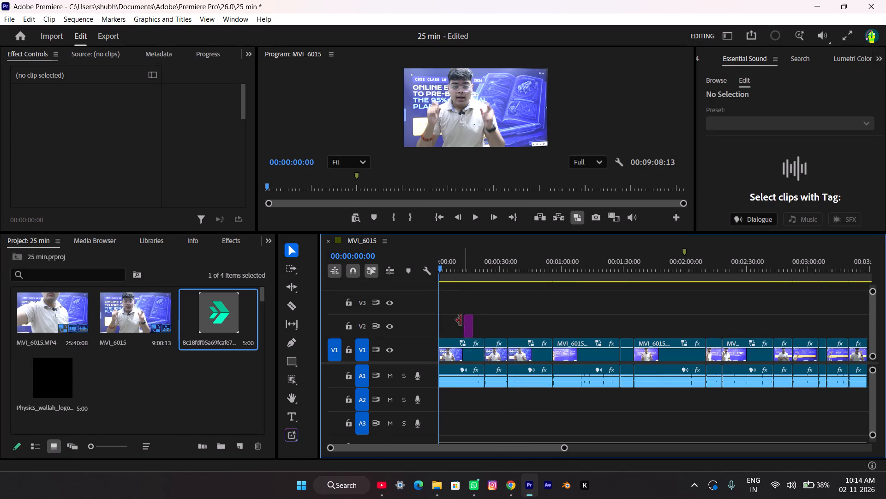
Scrub and play the first 20 seconds of the sequence to find where each logo belongs in the speech.
left_click_drag(438, 267, 457, 270)
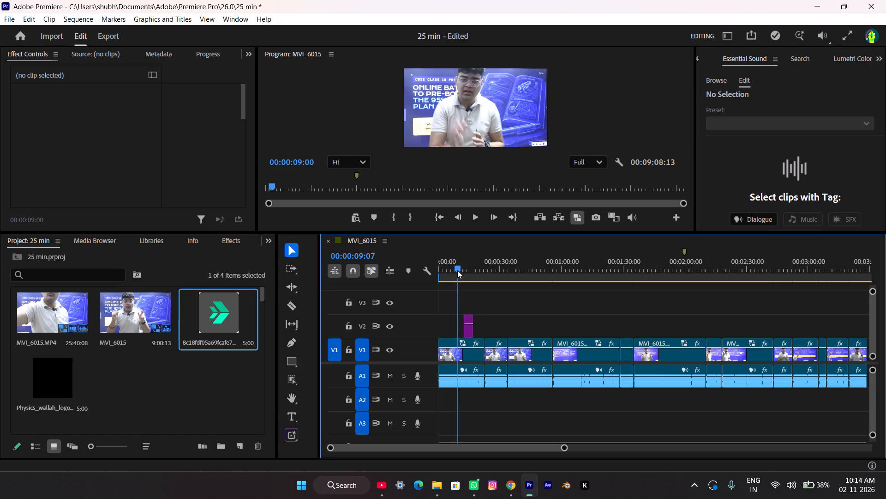
left_click_drag(457, 270, 465, 273)
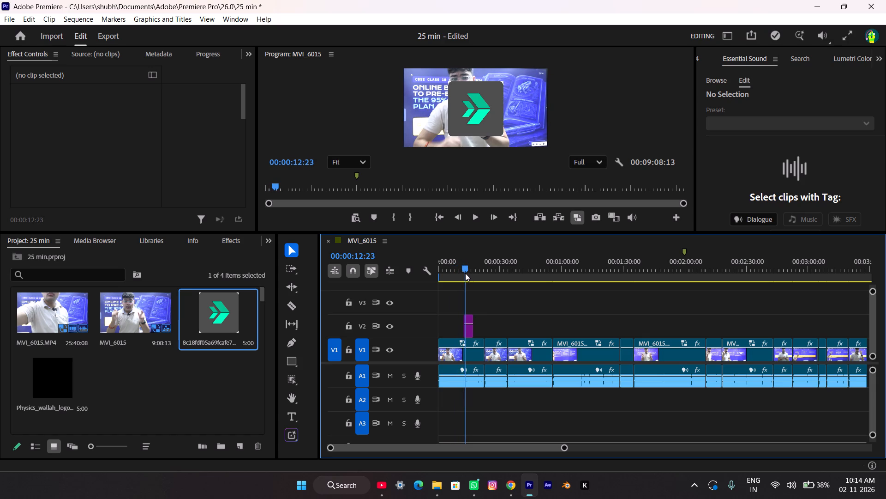
left_click_drag(465, 273, 480, 279)
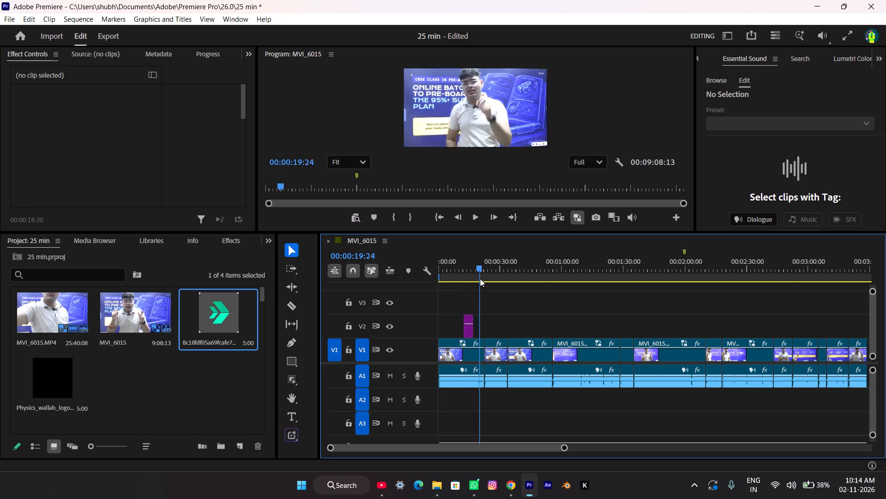
left_click_drag(480, 279, 437, 276)
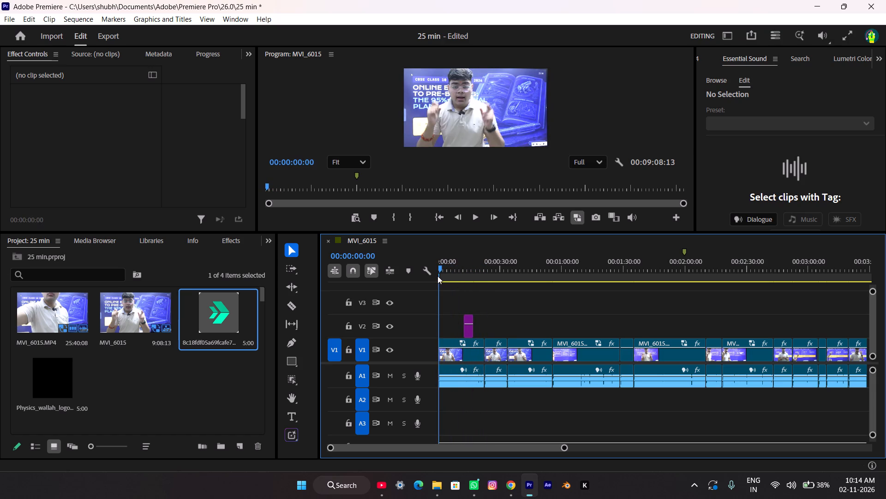
left_click_drag(437, 276, 460, 276)
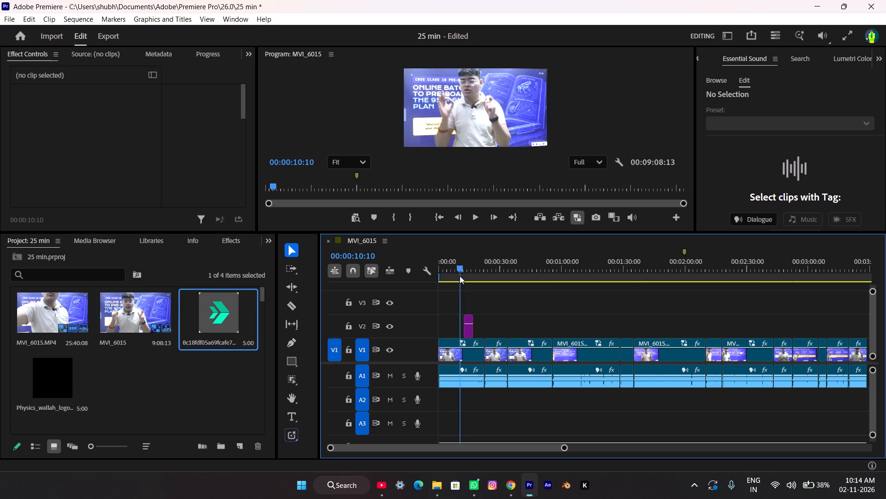
left_click_drag(460, 276, 441, 270)
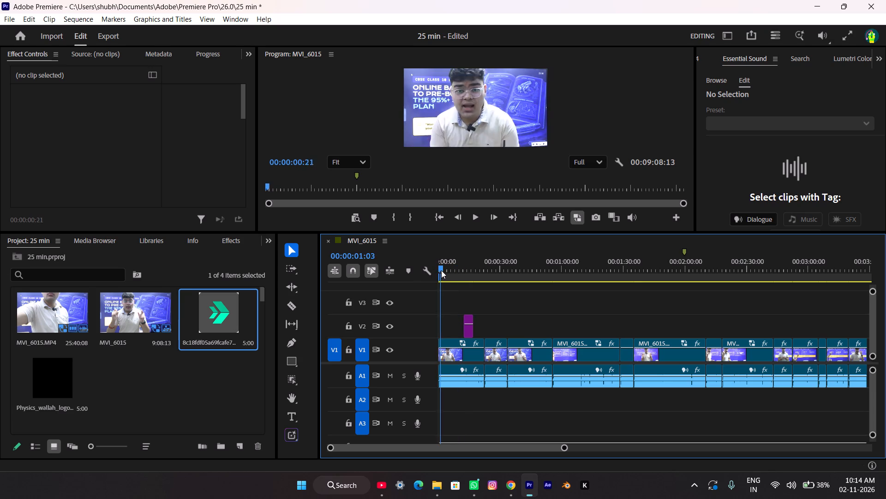
left_click_drag(441, 270, 453, 271)
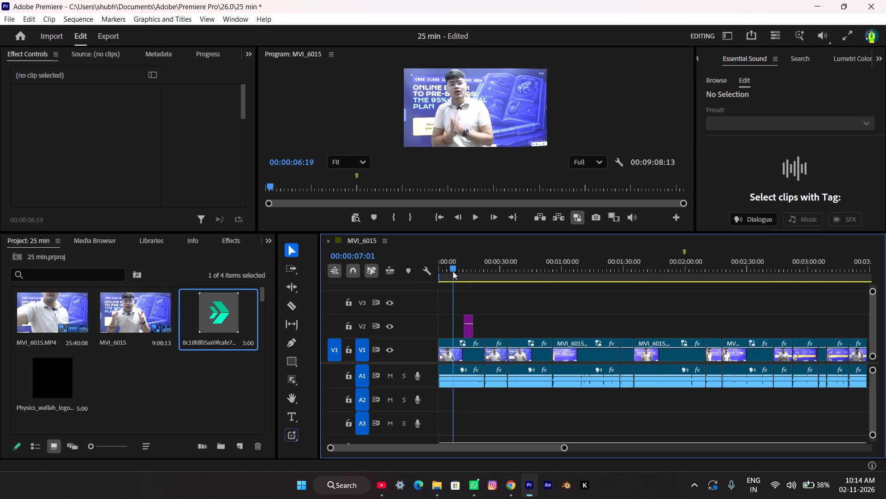
left_click_drag(453, 271, 423, 267)
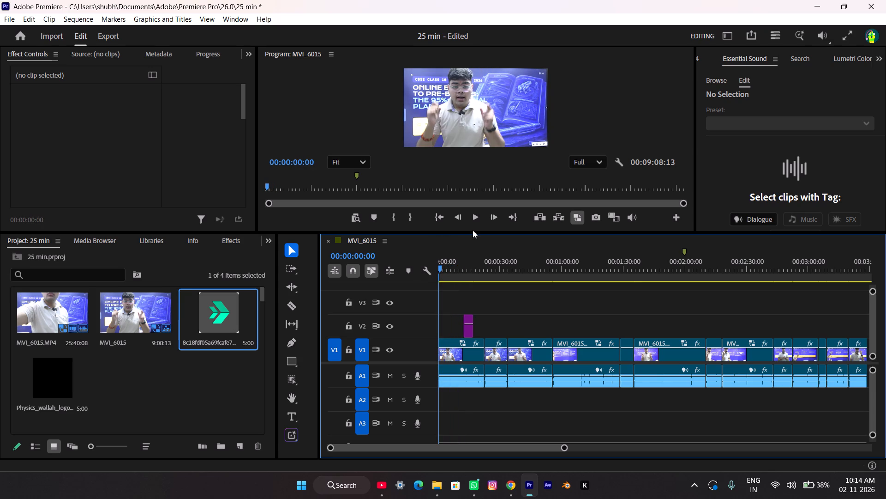
left_click(471, 219)
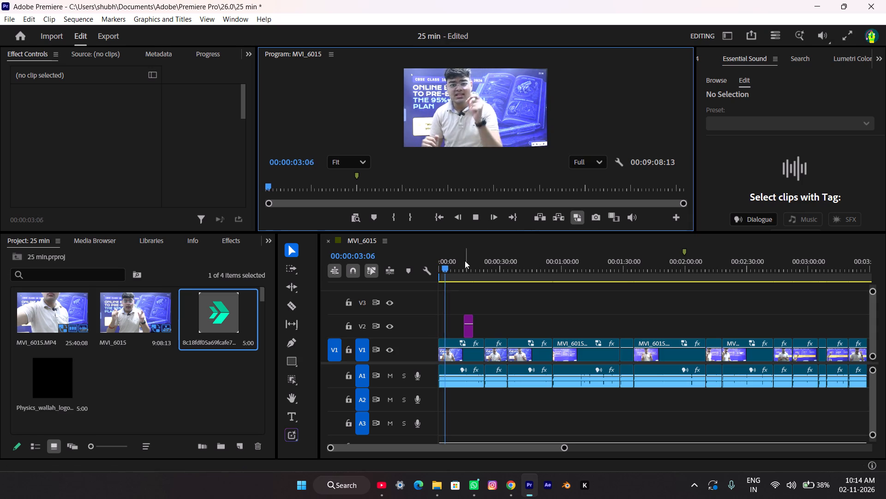
left_click_drag(449, 268, 447, 270)
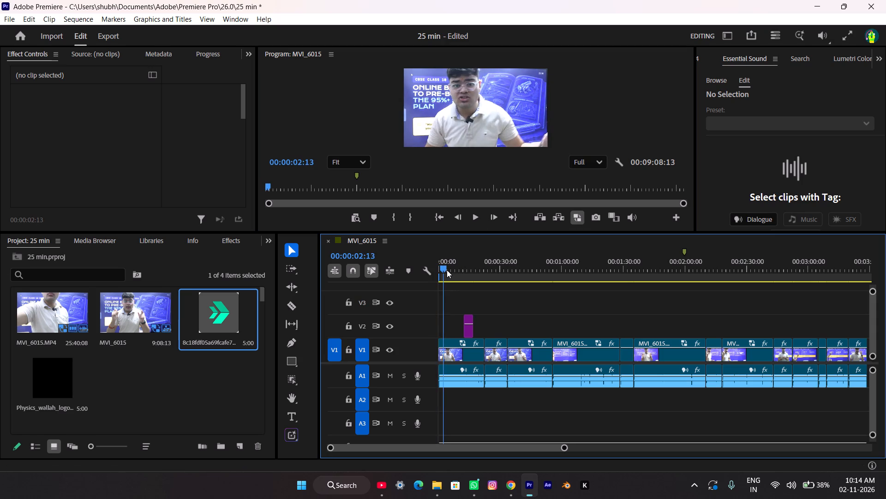
left_click_drag(447, 270, 438, 270)
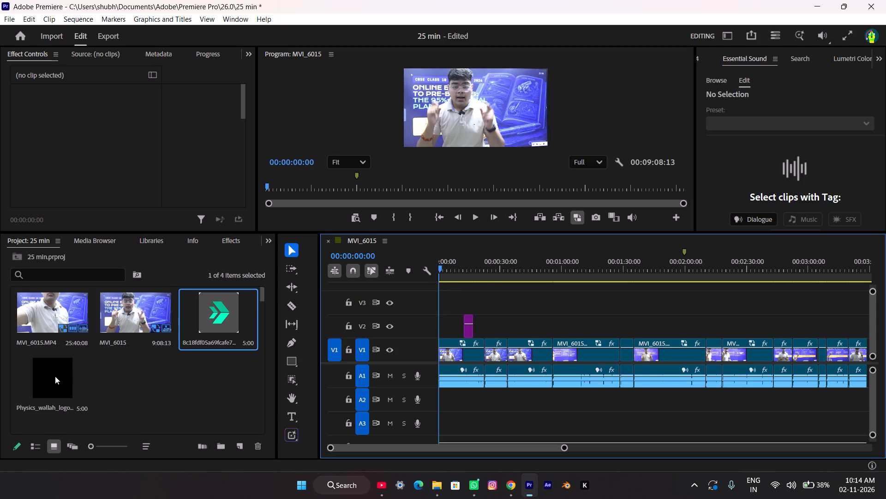
Place the Physics Wallah logo on track V2 at about 4 seconds, ahead of the Next Toppers logo.
left_click(47, 383)
left_click_drag(51, 379, 409, 309)
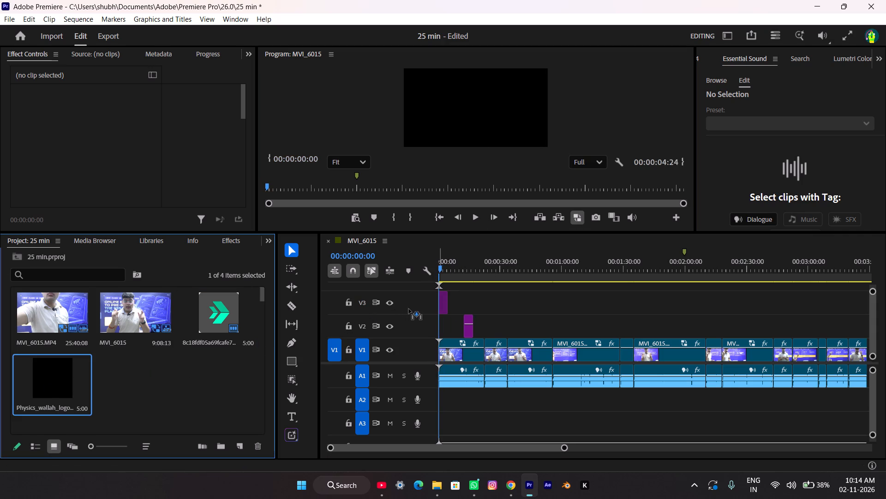
left_click_drag(409, 309, 444, 317)
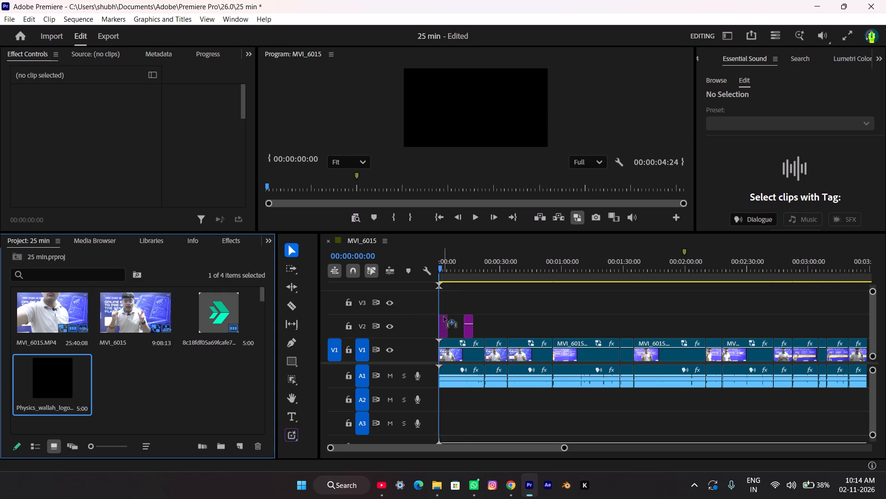
left_click_drag(444, 317, 446, 317)
Scrub and play the opening seconds to check the Physics Wallah logo's timing against the speech.
left_click_drag(437, 264, 446, 268)
left_click_drag(442, 268, 449, 271)
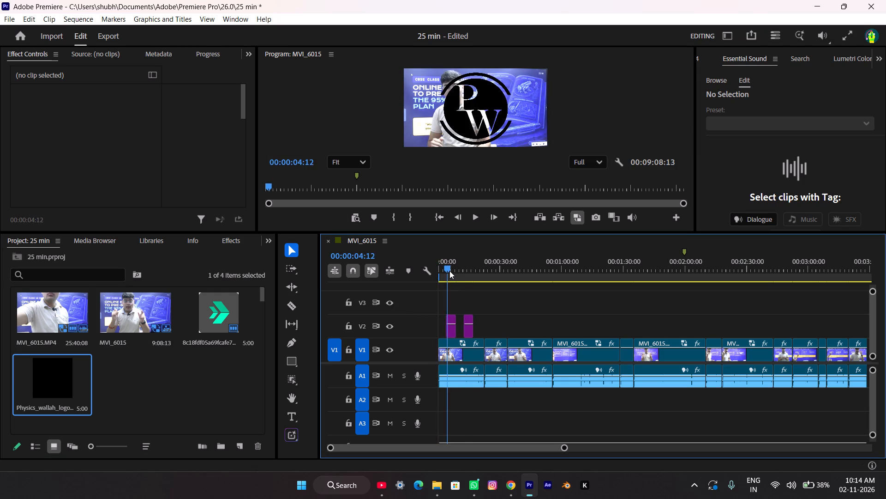
left_click_drag(449, 271, 454, 273)
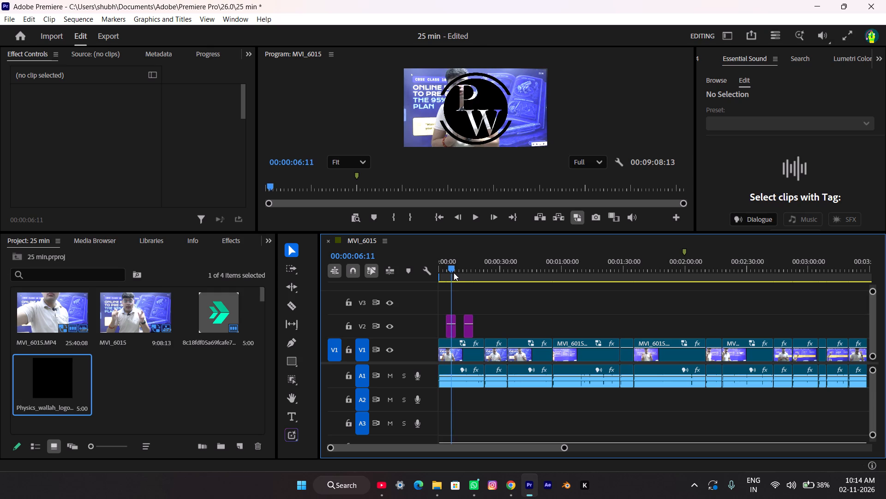
left_click_drag(454, 273, 449, 274)
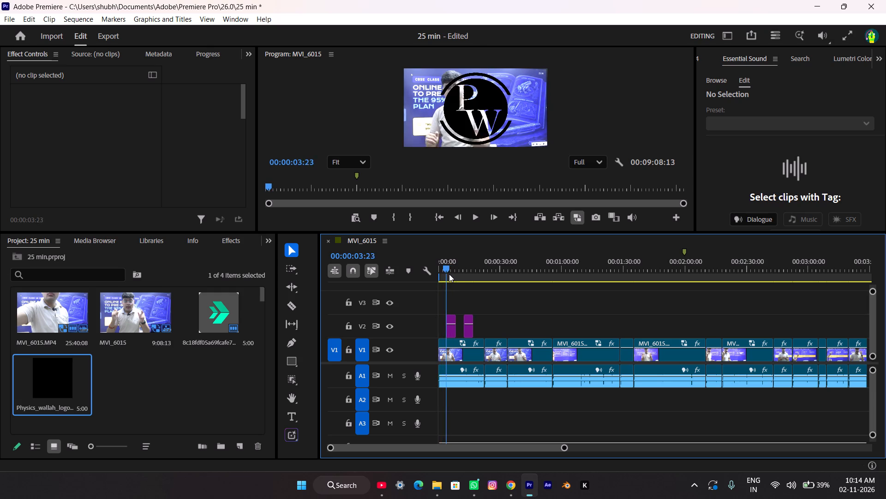
left_click_drag(449, 274, 452, 274)
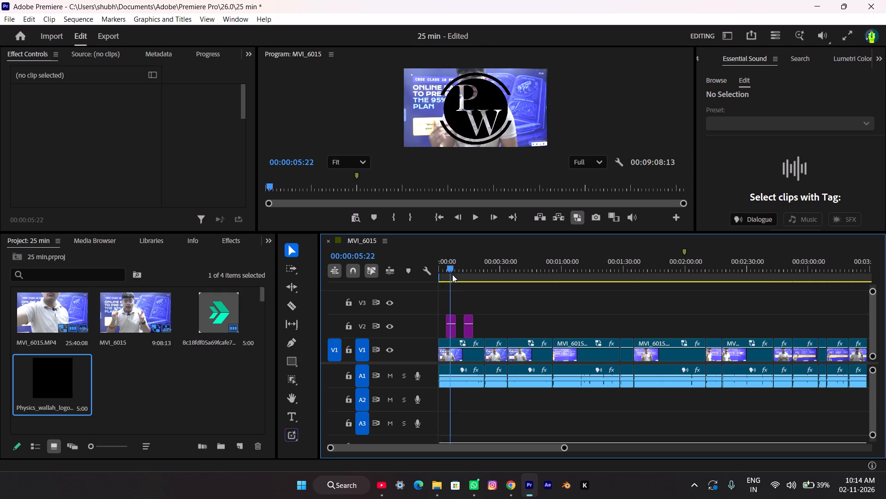
left_click_drag(452, 274, 433, 274)
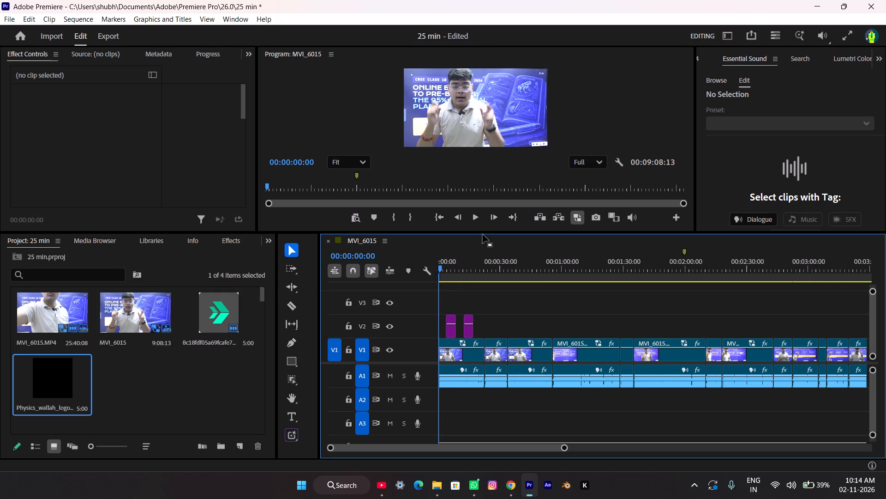
left_click(472, 220)
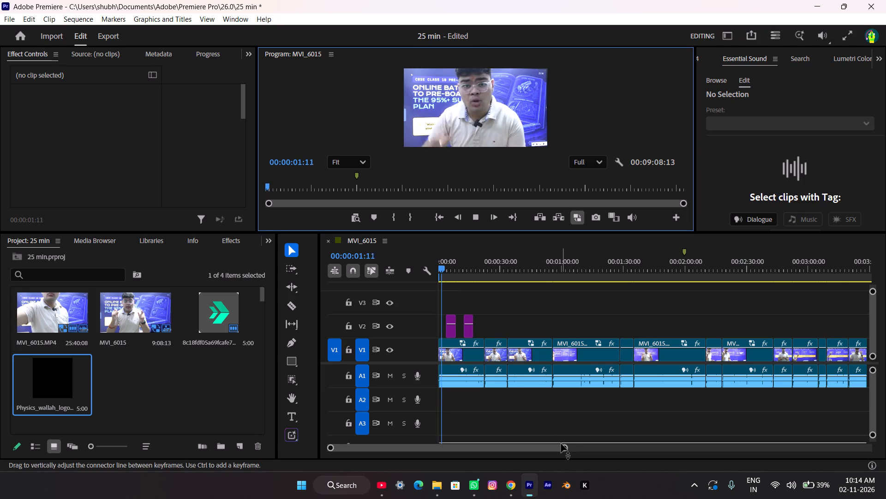
left_click_drag(563, 445, 440, 455)
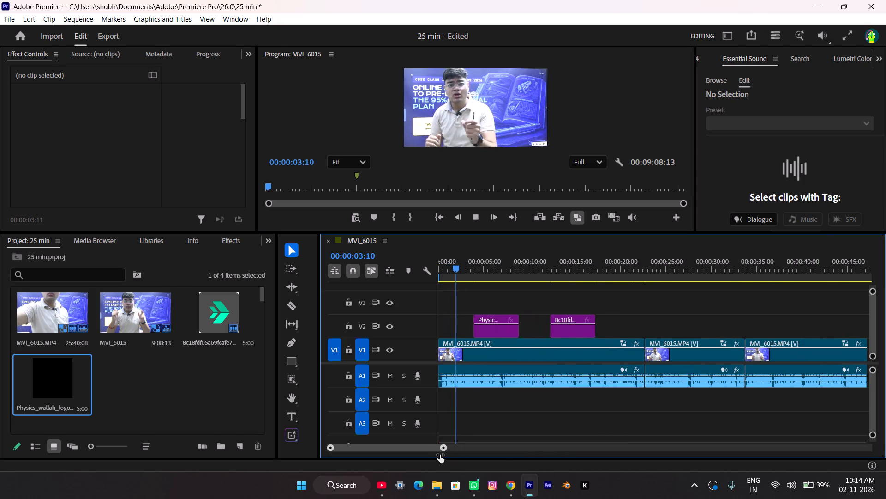
left_click_drag(440, 455, 437, 455)
Move the Physics Wallah logo clip to start at 00:00:01:15 and trim its end to about the 4-second mark.
left_click_drag(486, 270, 444, 270)
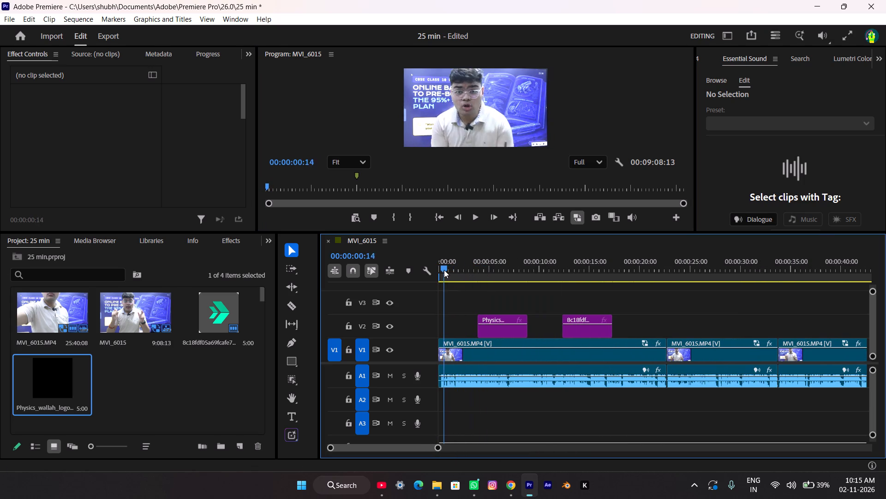
left_click_drag(444, 270, 451, 270)
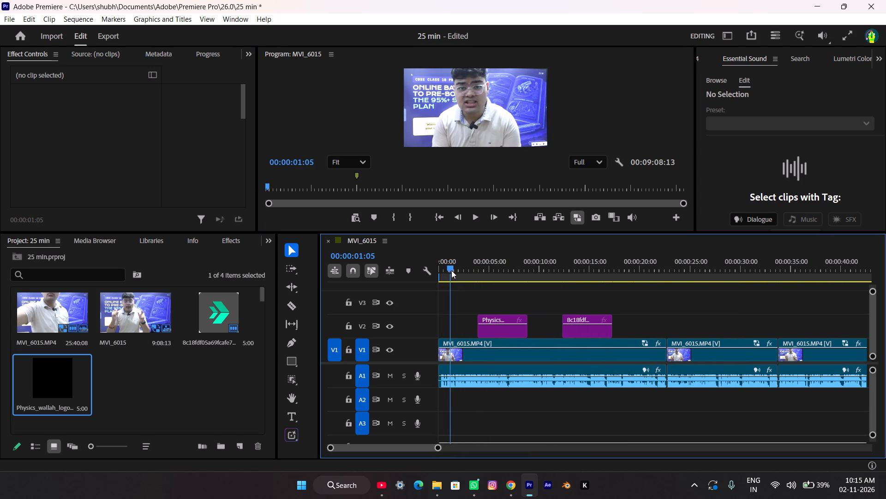
left_click_drag(451, 270, 458, 272)
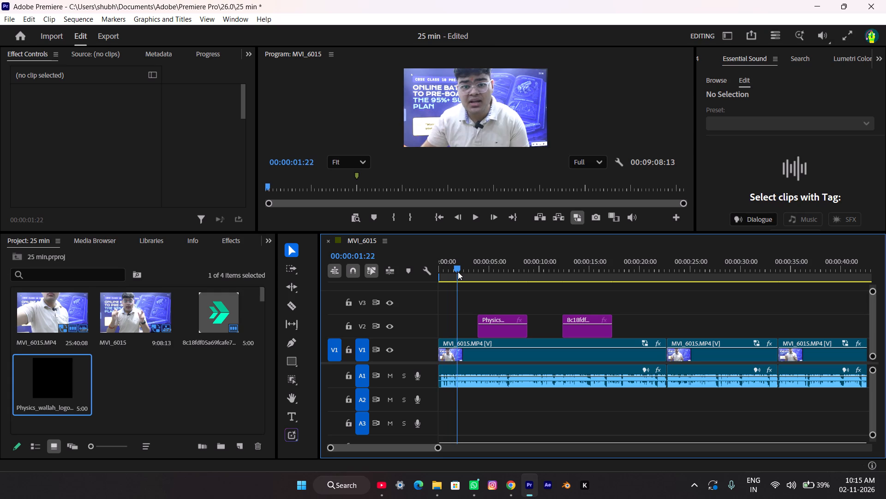
left_click_drag(458, 272, 455, 272)
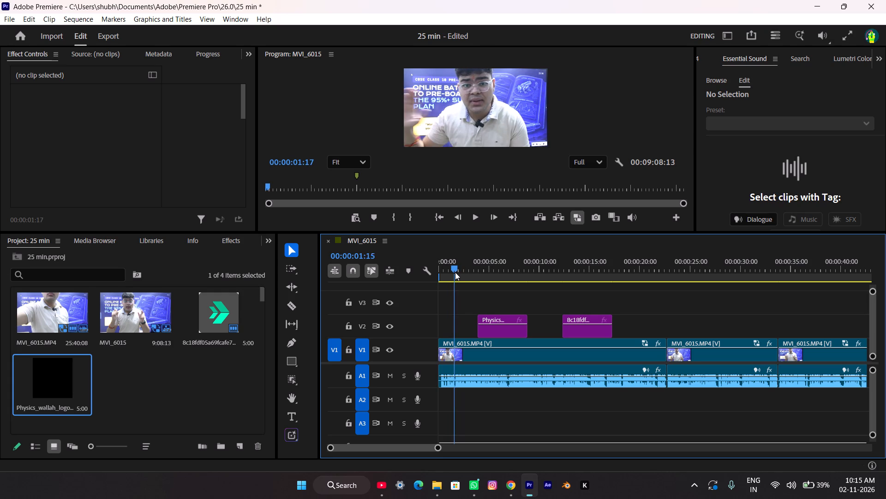
left_click_drag(455, 272, 455, 273)
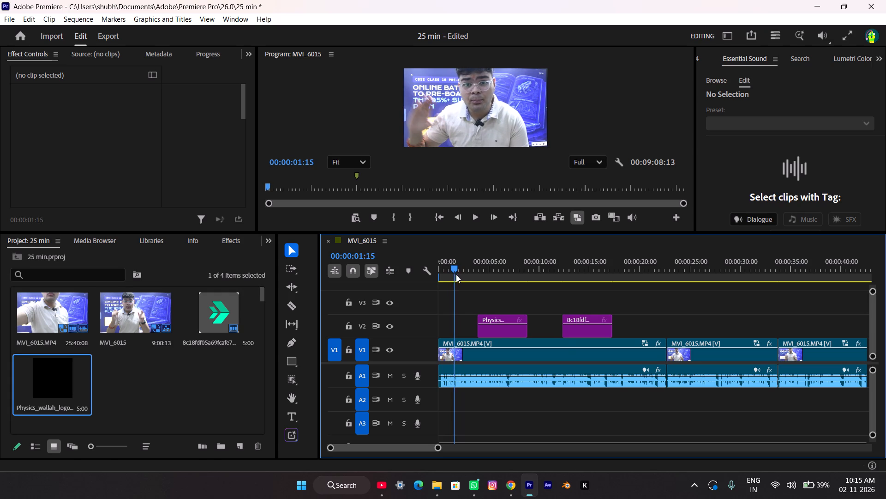
left_click(506, 325)
left_click_drag(508, 333, 496, 329)
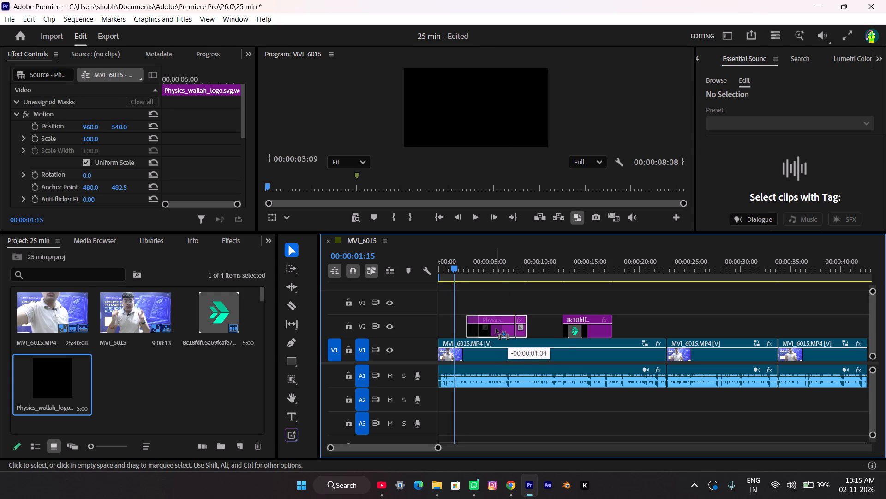
left_click_drag(496, 329, 487, 328)
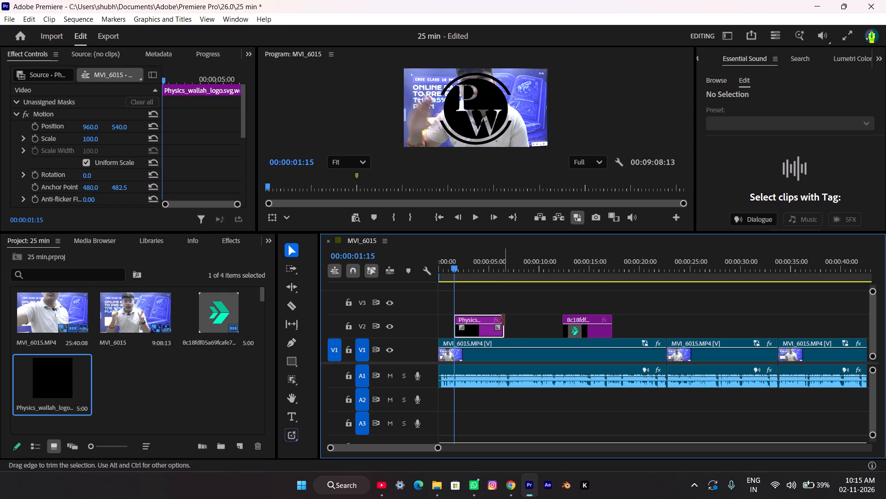
left_click_drag(503, 319, 479, 313)
Scale the Physics Wallah logo clip down to 42.
left_click(505, 123)
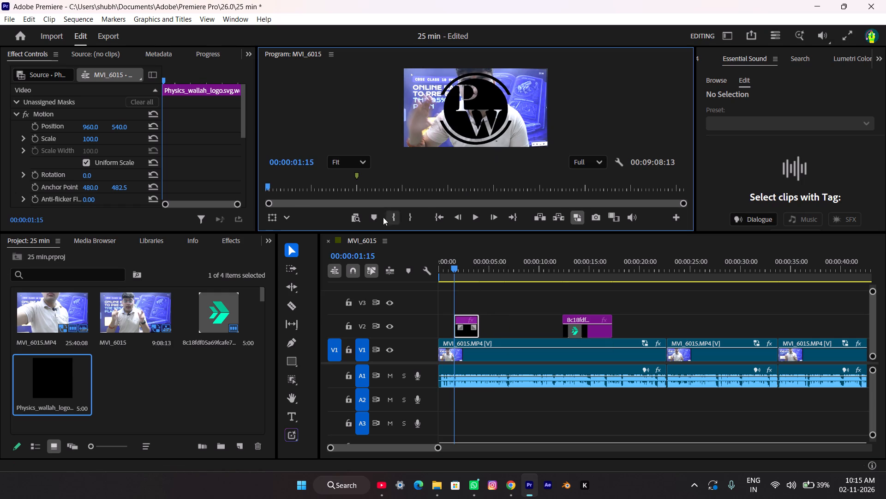
left_click_drag(95, 142, 88, 143)
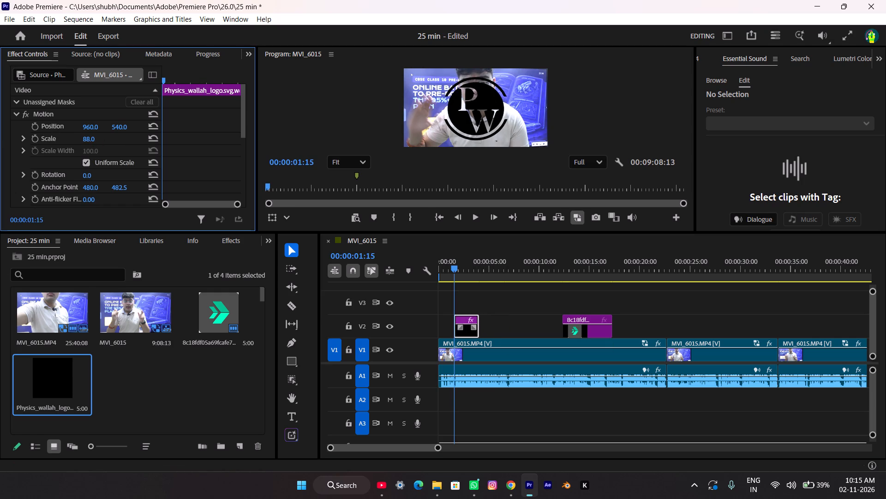
left_click_drag(88, 143, 61, 149)
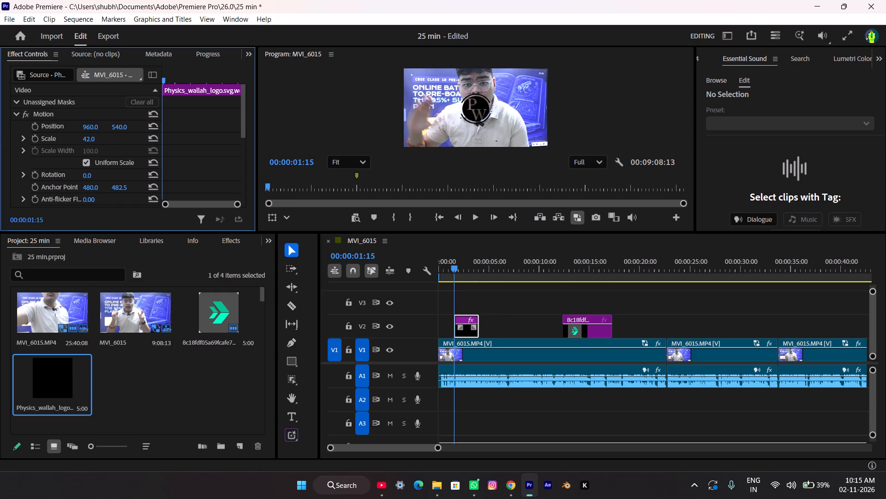
left_click_drag(61, 149, 61, 153)
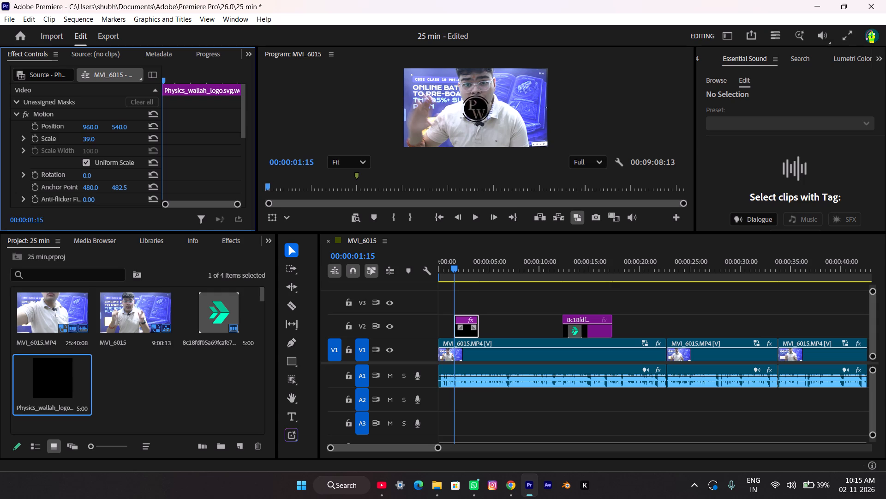
left_click_drag(61, 153, 64, 153)
Move the Physics Wallah logo to the left side of the video frame, setting its horizontal position to 327.
left_click(469, 107)
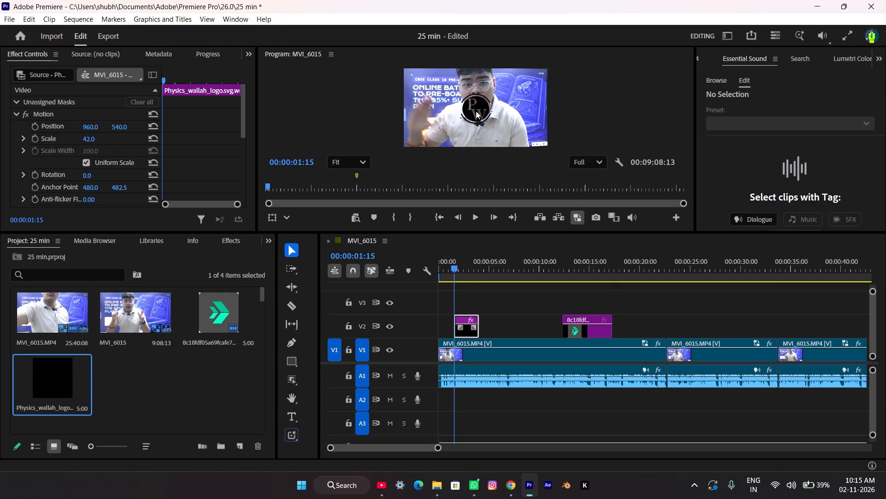
left_click(497, 318)
left_click(469, 327)
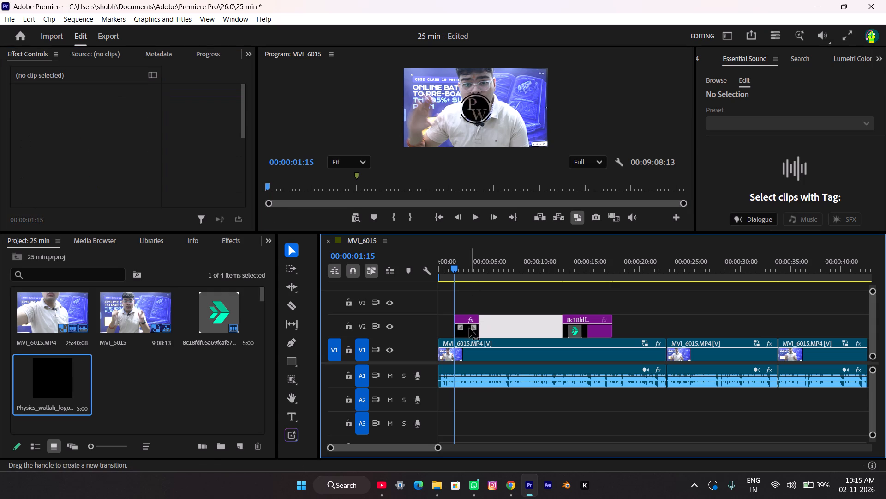
left_click(468, 329)
left_click_drag(476, 107, 476, 107)
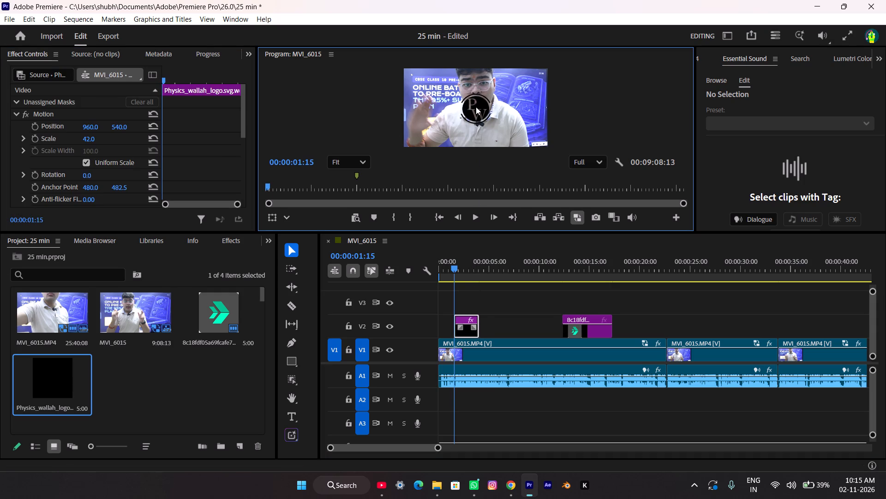
left_click_drag(476, 107, 432, 105)
left_click_drag(88, 126, 66, 127)
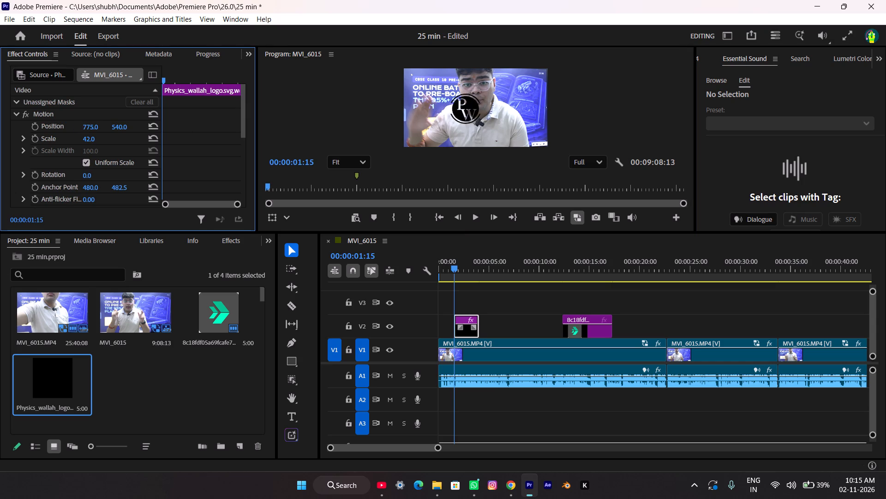
left_click_drag(66, 127, 40, 140)
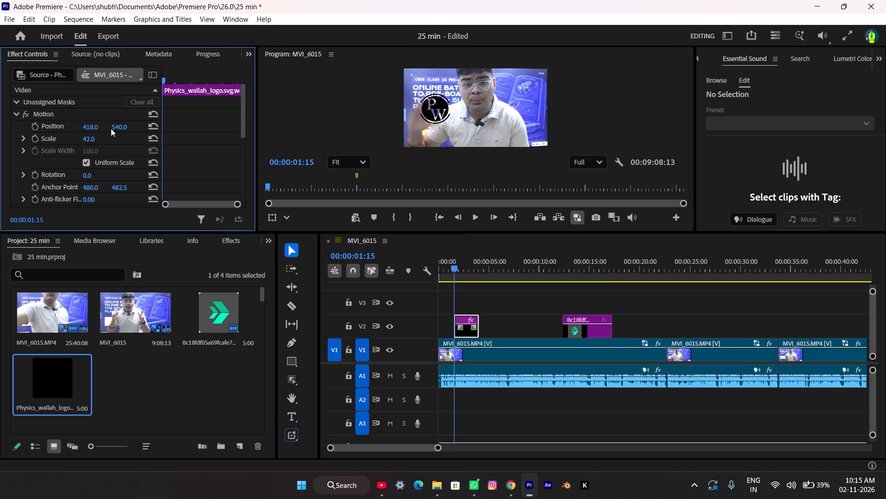
left_click_drag(88, 125, 36, 130)
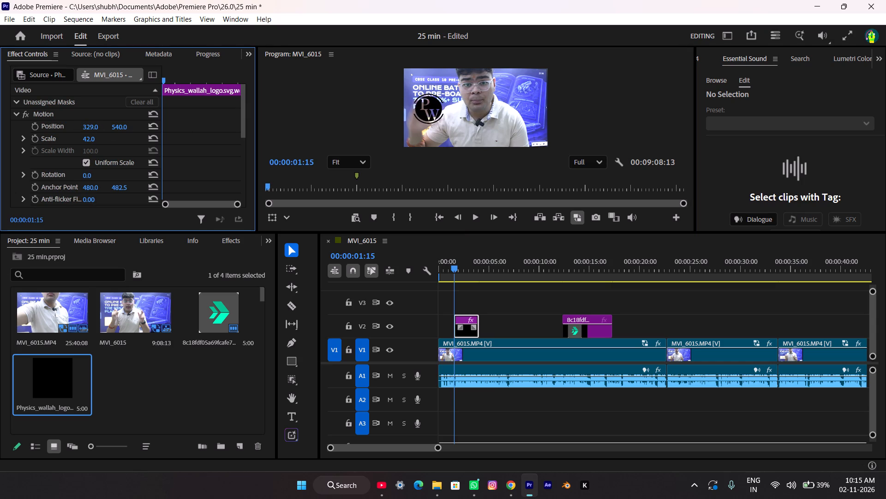
left_click_drag(36, 130, 36, 131)
Scale the Physics Wallah logo down to 33.
left_click_drag(89, 140, 85, 140)
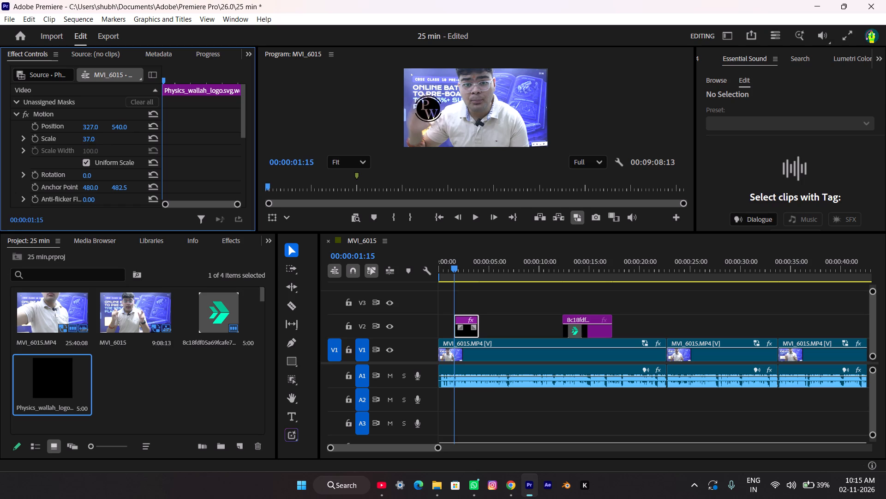
left_click_drag(85, 140, 79, 140)
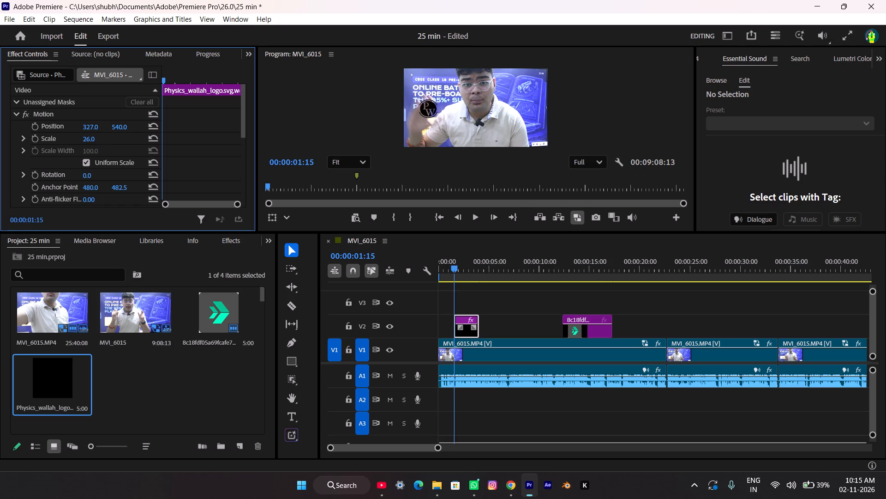
left_click_drag(79, 140, 83, 141)
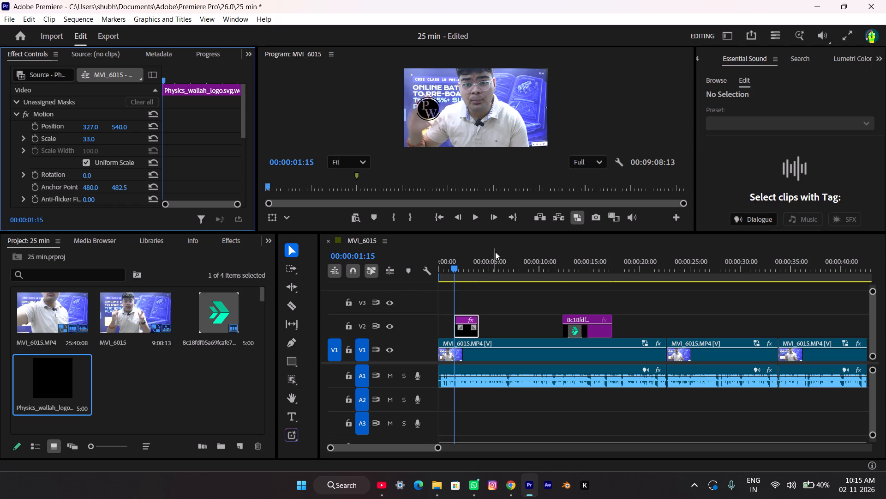
Play and scrub the opening four seconds to check the Physics Wallah logo's placement and entrance point against the speech.
left_click_drag(458, 266, 434, 265)
left_click(473, 218)
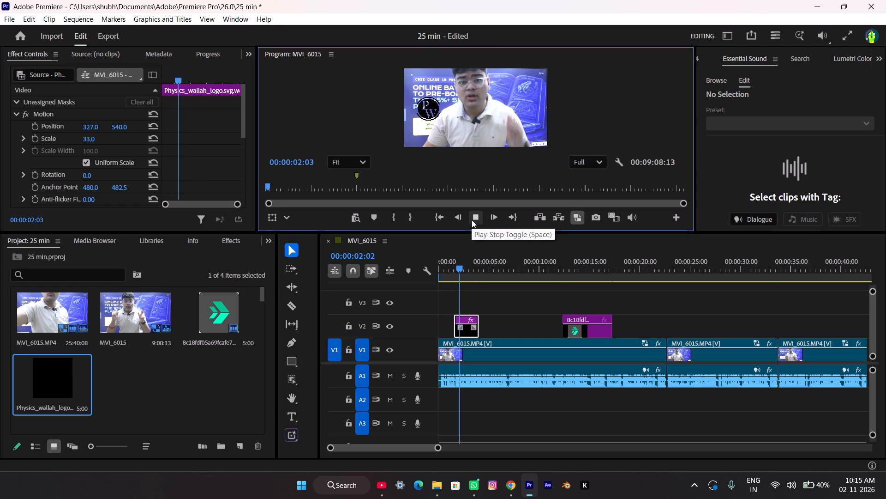
left_click(474, 212)
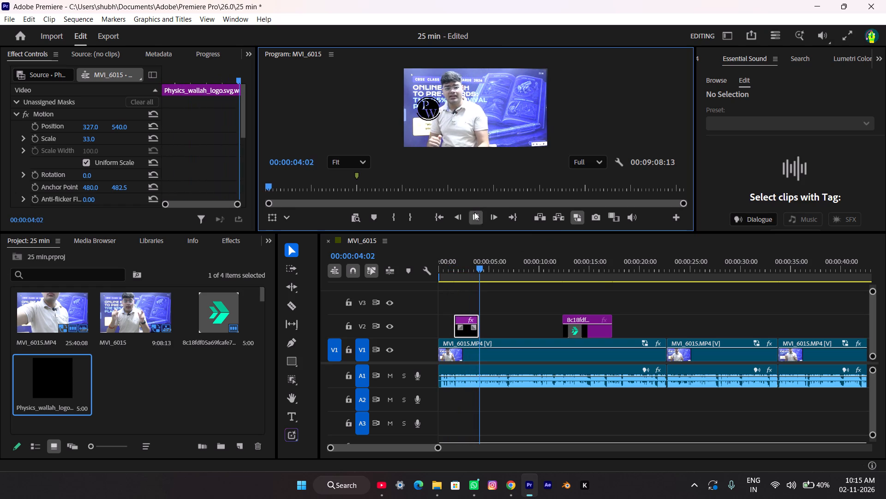
left_click_drag(479, 266, 448, 266)
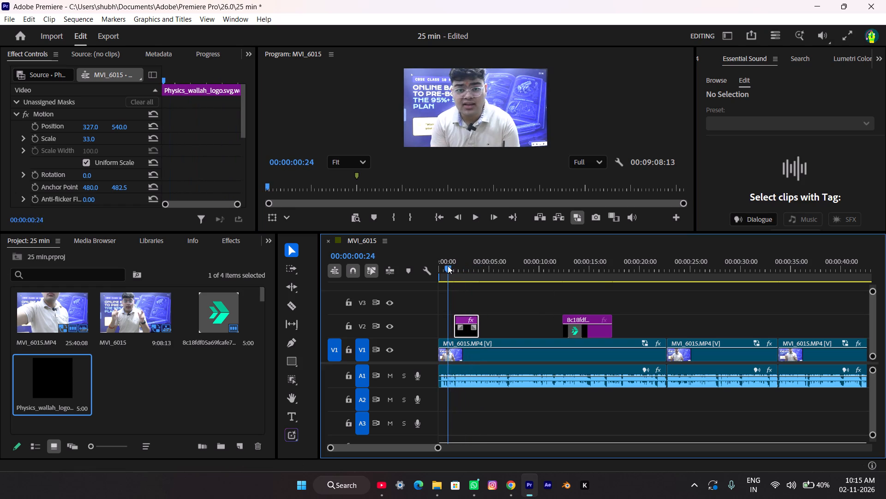
left_click_drag(448, 266, 462, 266)
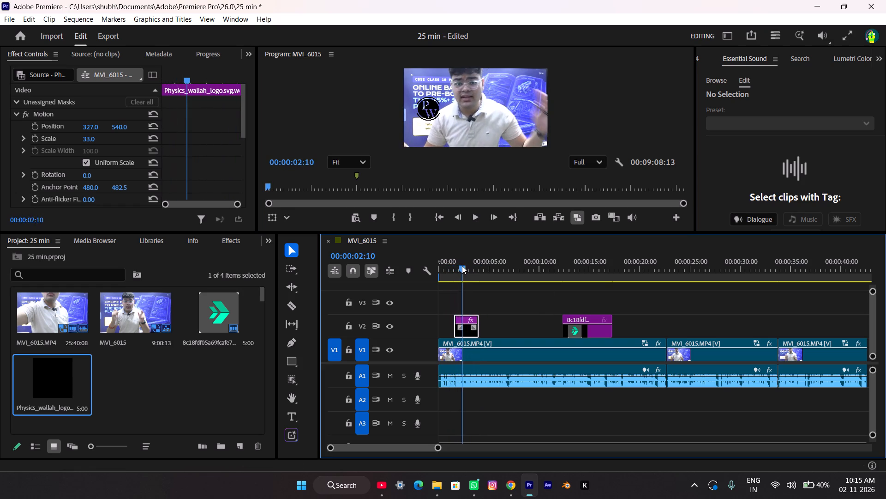
left_click_drag(462, 266, 477, 269)
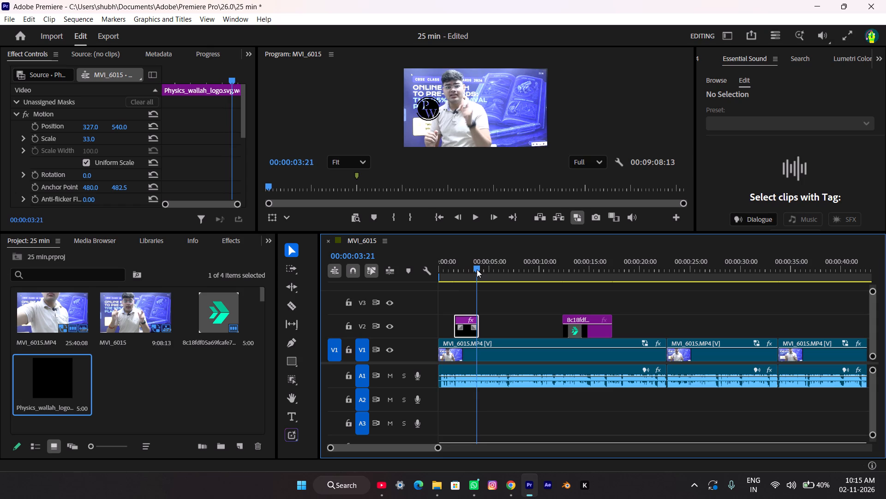
left_click_drag(477, 269, 466, 274)
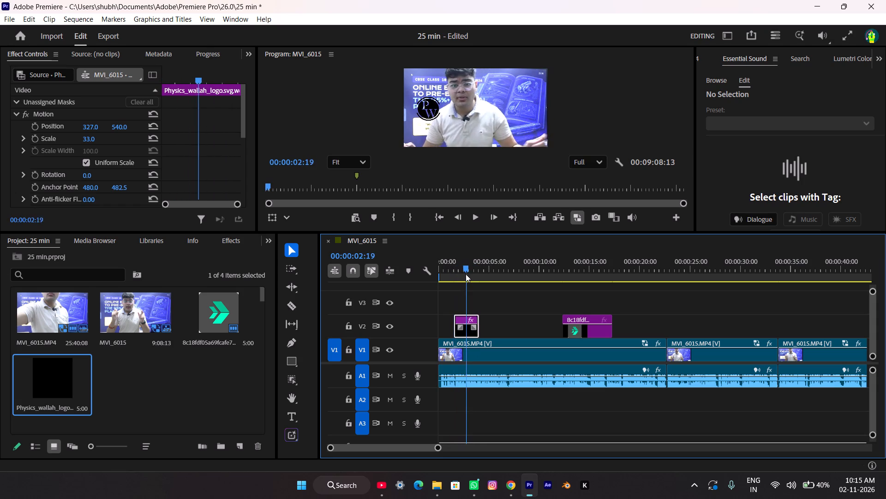
left_click_drag(466, 274, 455, 275)
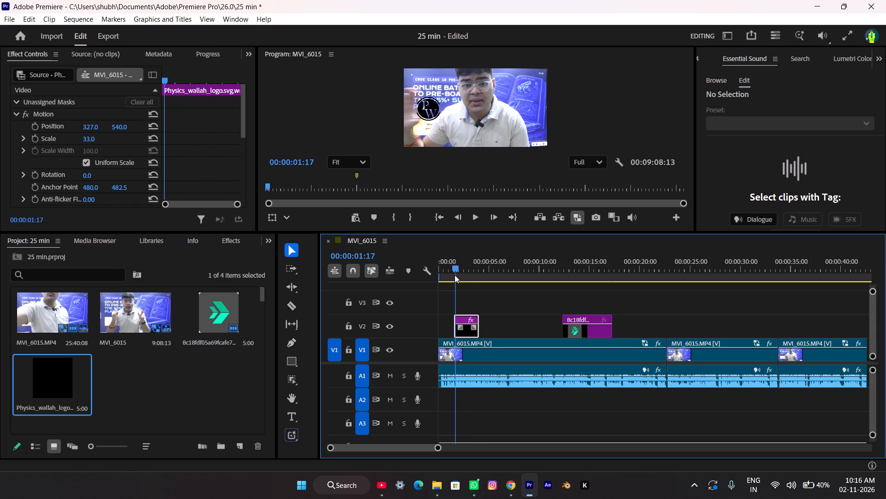
left_click_drag(455, 275, 459, 275)
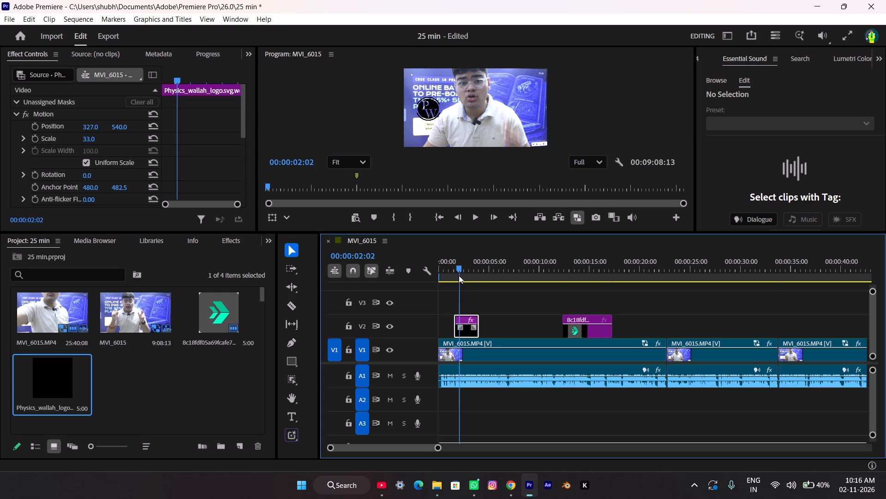
left_click_drag(459, 275, 455, 275)
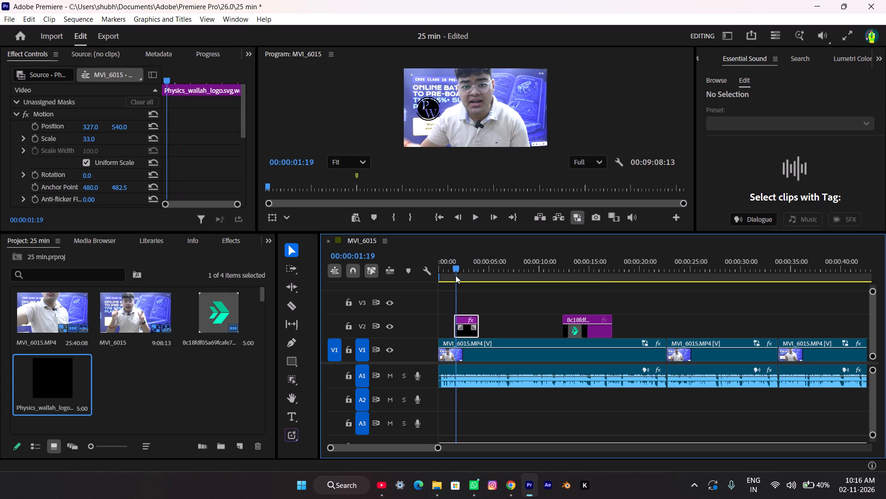
left_click_drag(455, 275, 454, 275)
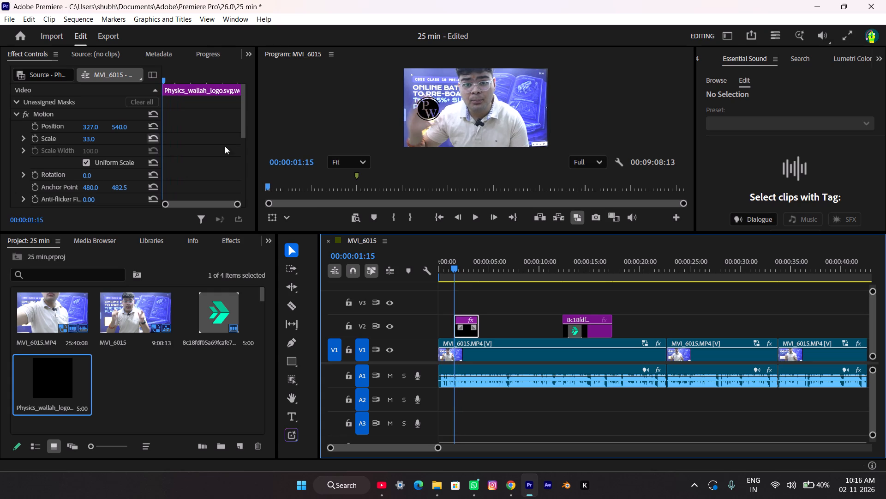
Keyframe the Physics Wallah logo's scale to grow from 0 at 00:00:01:15 to 33 at 00:00:02:01.
left_click(36, 139)
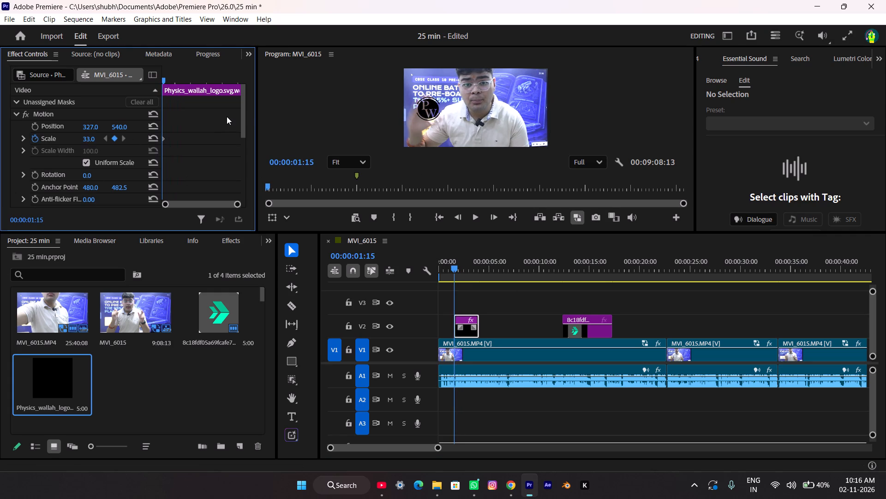
key("ctrl+z")
left_click_drag(165, 78, 173, 78)
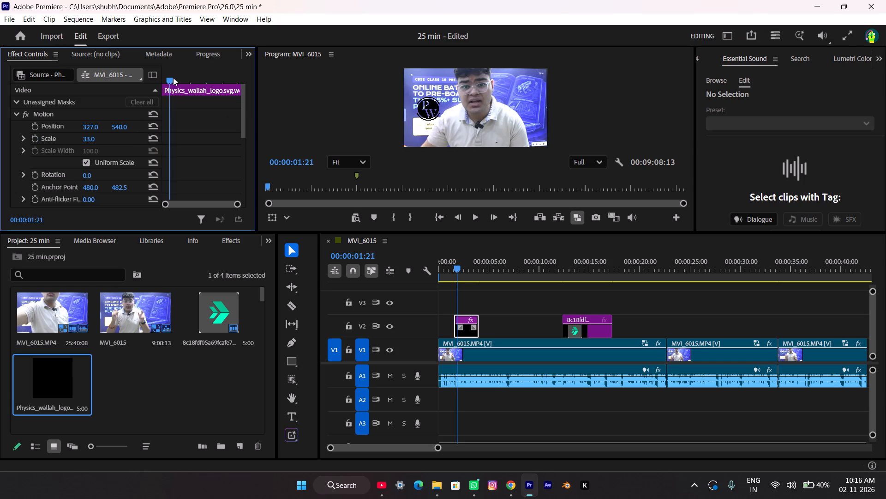
left_click_drag(173, 78, 178, 79)
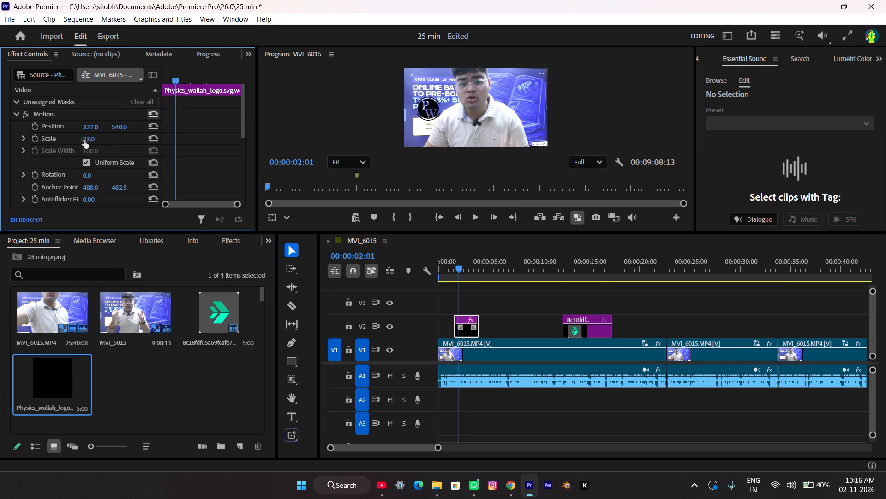
left_click(38, 140)
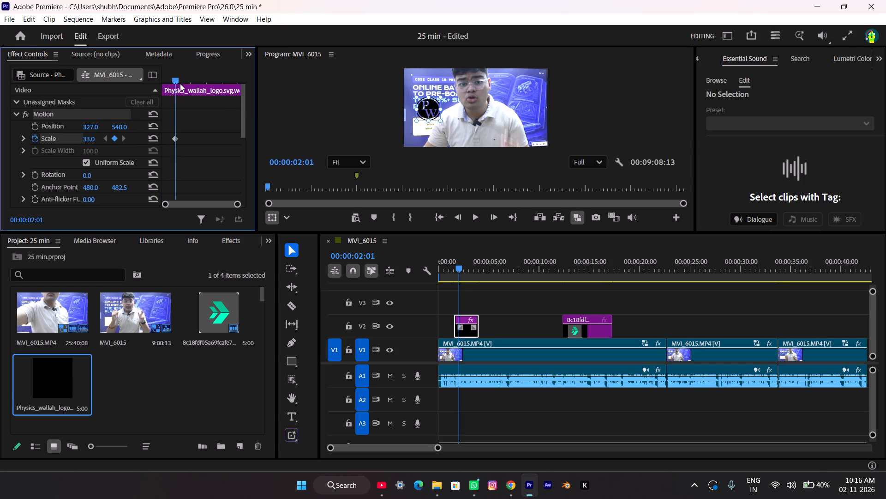
left_click_drag(175, 79, 157, 82)
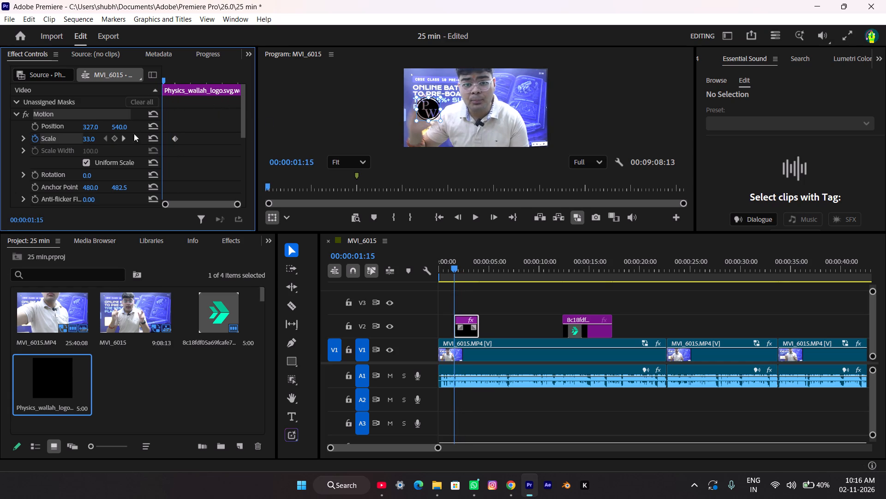
left_click_drag(83, 140, 49, 140)
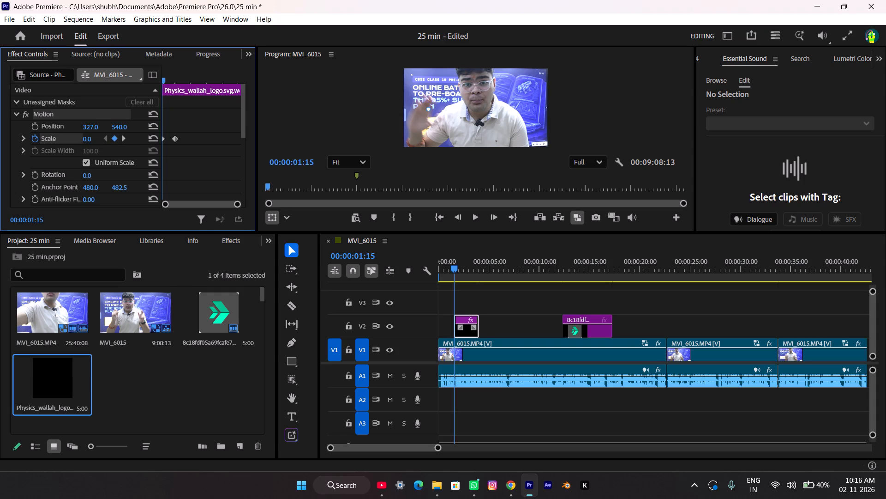
left_click_drag(49, 140, 48, 140)
Apply Ease In to both scale keyframes of the Physics Wallah logo.
left_click_drag(192, 122, 144, 146)
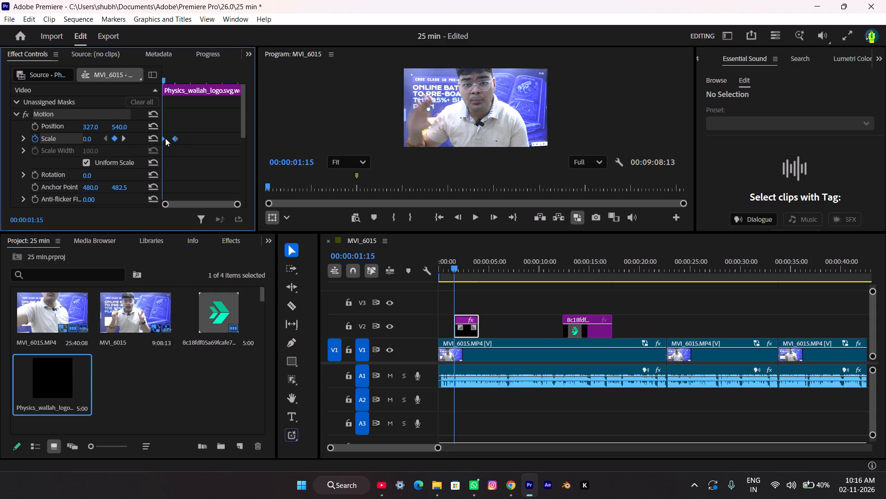
right_click(174, 137)
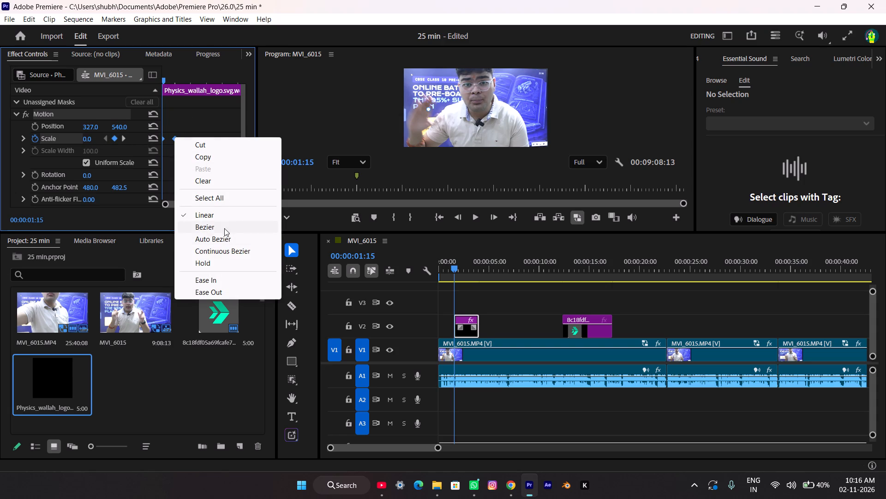
left_click(224, 277)
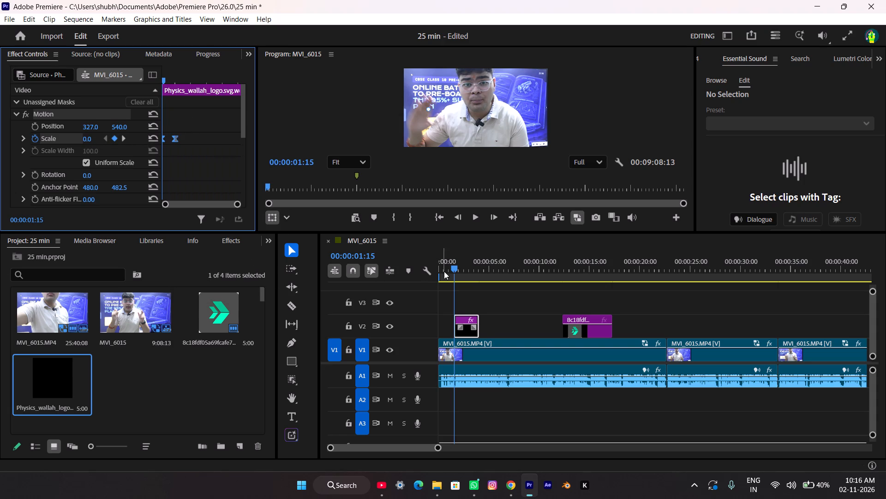
Preview the Physics Wallah logo's pop-in and shift its scale keyframes slightly earlier in the clip.
left_click_drag(454, 268, 442, 265)
left_click(478, 216)
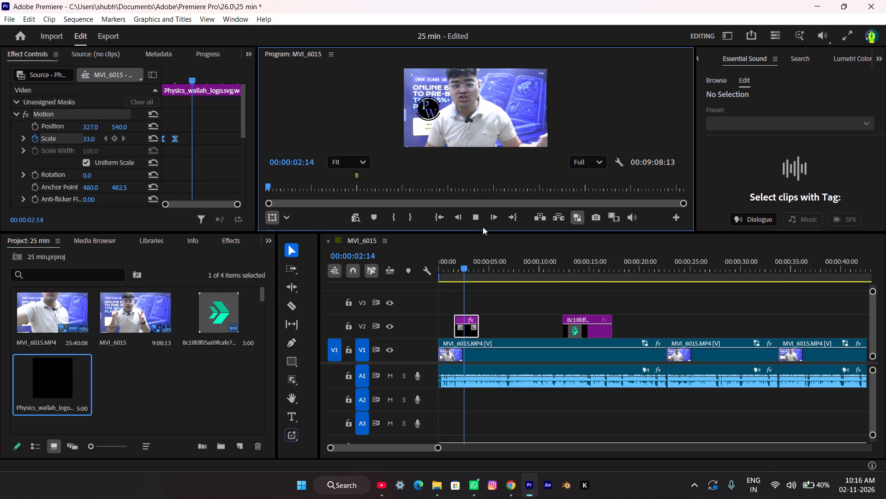
left_click(475, 221)
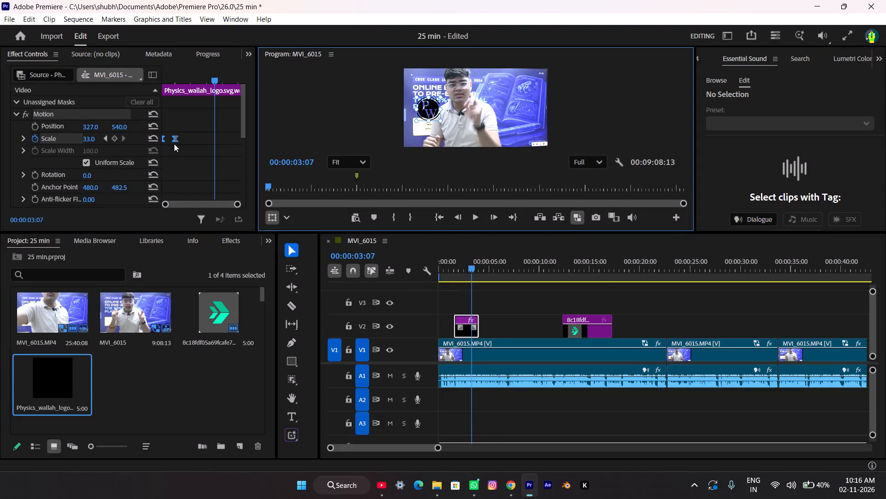
left_click_drag(174, 140, 180, 140)
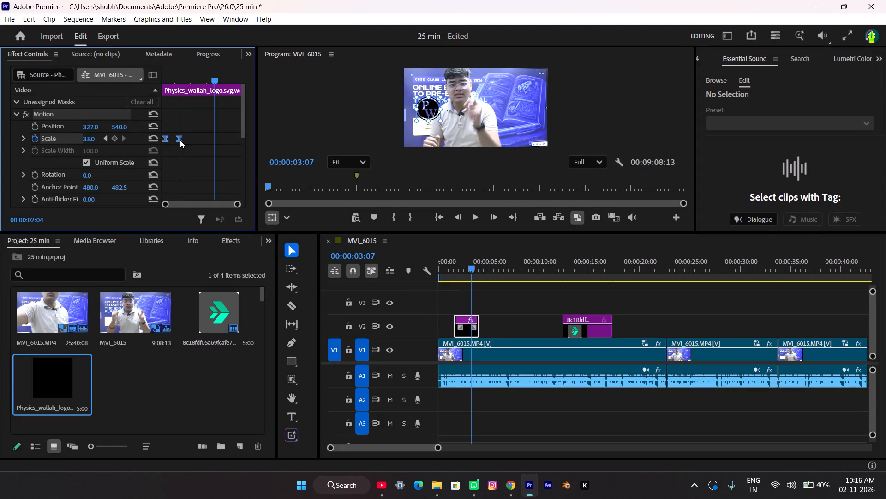
left_click_drag(180, 140, 161, 148)
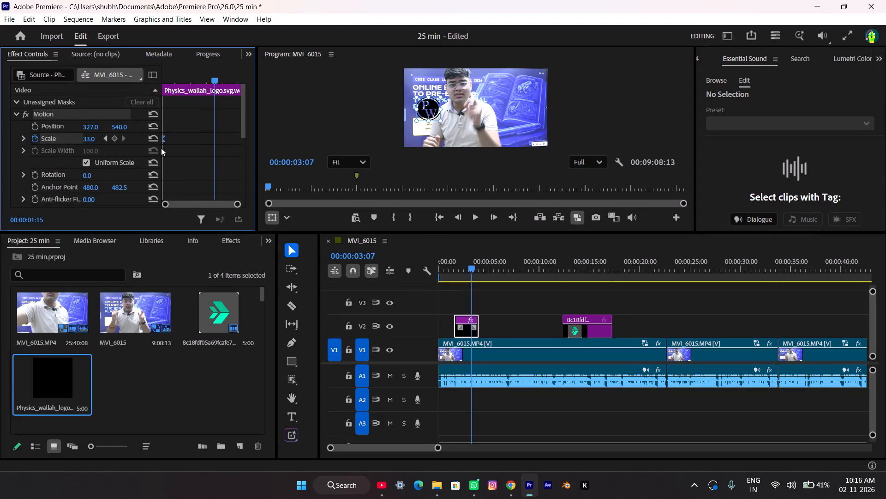
left_click_drag(161, 148, 182, 154)
left_click_drag(182, 154, 173, 155)
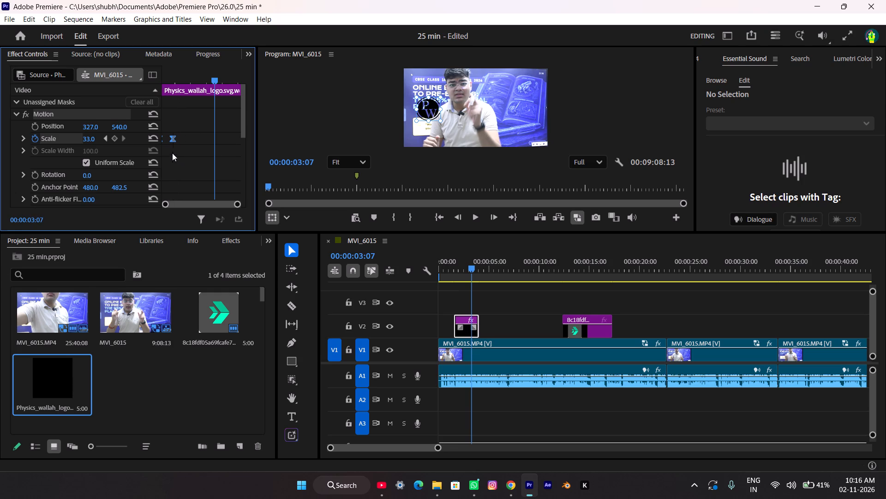
Play back the Physics Wallah logo's eased pop-in from 00:00:01:15.
left_click_drag(210, 81, 147, 93)
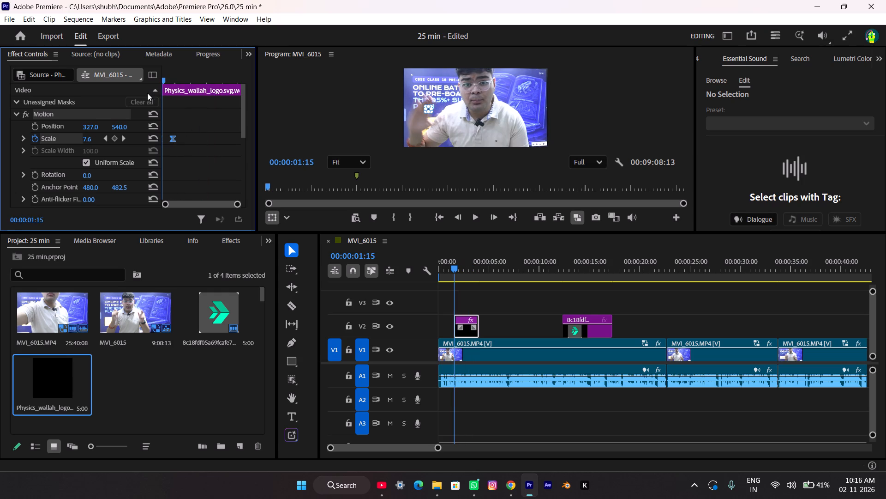
left_click_drag(147, 93, 138, 95)
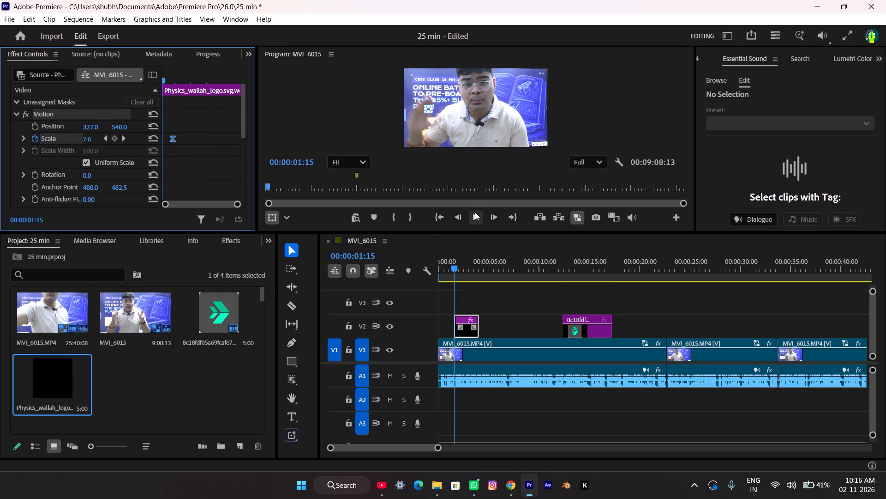
left_click(474, 214)
left_click(474, 216)
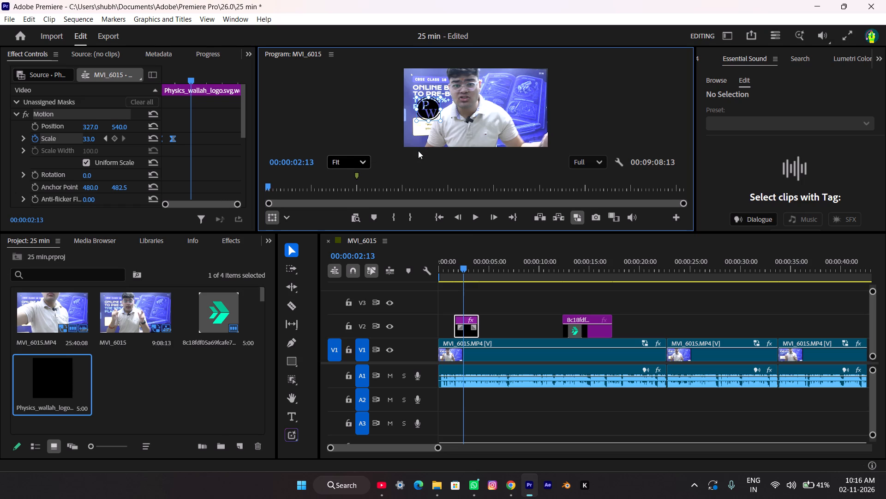
Undo the last two edits to the Physics Wallah logo's scale keyframes.
key("ctrl+z")
key("ctrl+z")
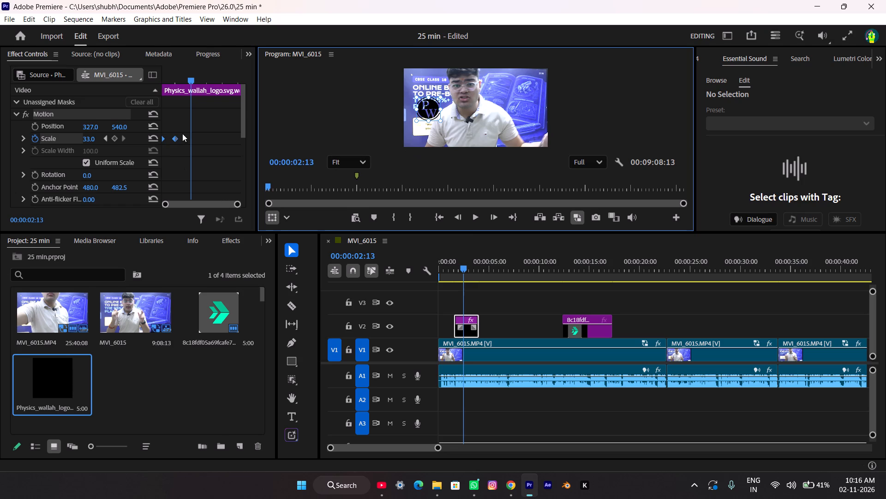
Move the Physics Wallah logo's ending scale keyframe slightly earlier, to just before 00:00:01:24, to shorten the pop-in.
left_click(176, 140)
left_click(182, 158)
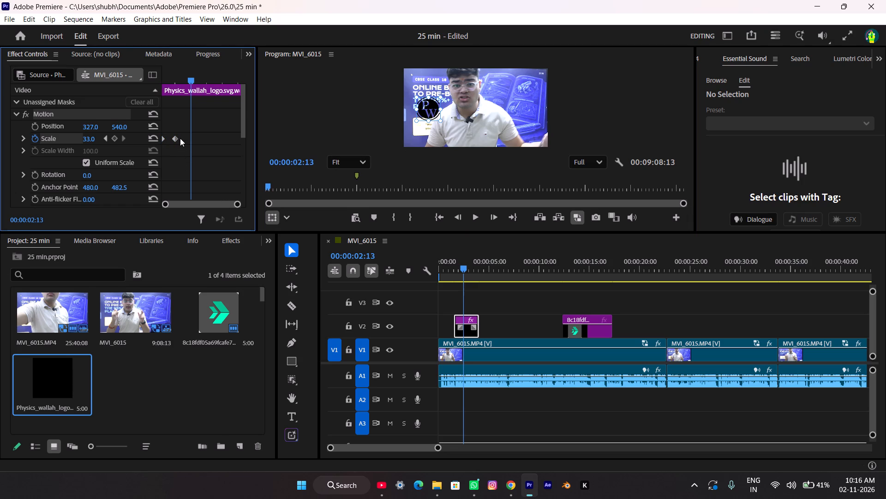
left_click_drag(180, 138, 177, 142)
left_click_drag(176, 139, 174, 143)
left_click_drag(174, 143, 172, 143)
Play and scrub the opening three seconds to check the Physics Wallah logo's faster pop-in against the speech.
left_click_drag(463, 270, 447, 268)
left_click(473, 219)
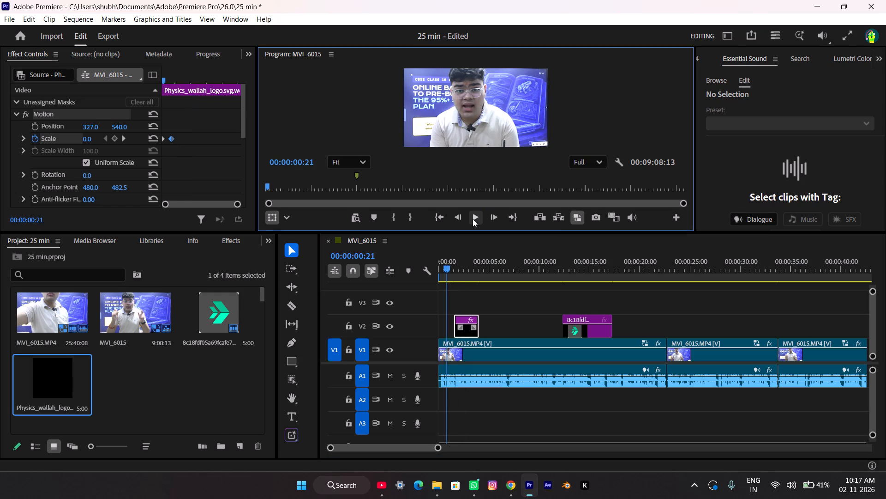
left_click(473, 219)
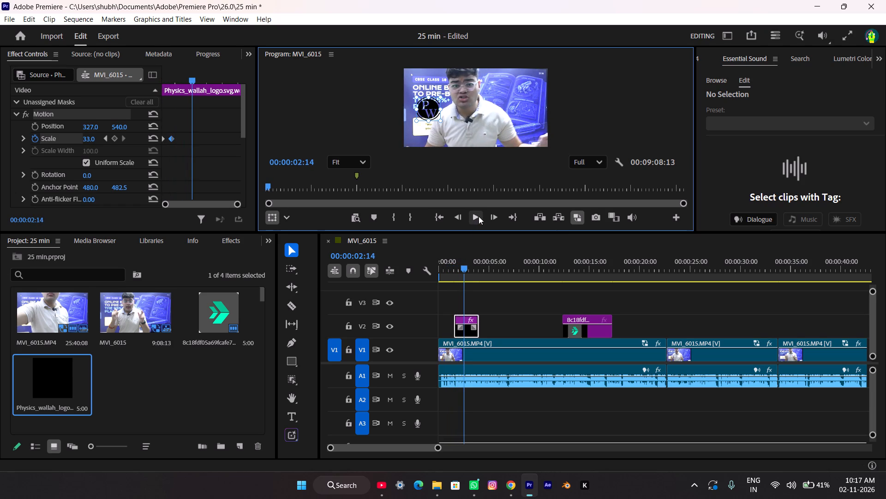
left_click(479, 216)
left_click(479, 216)
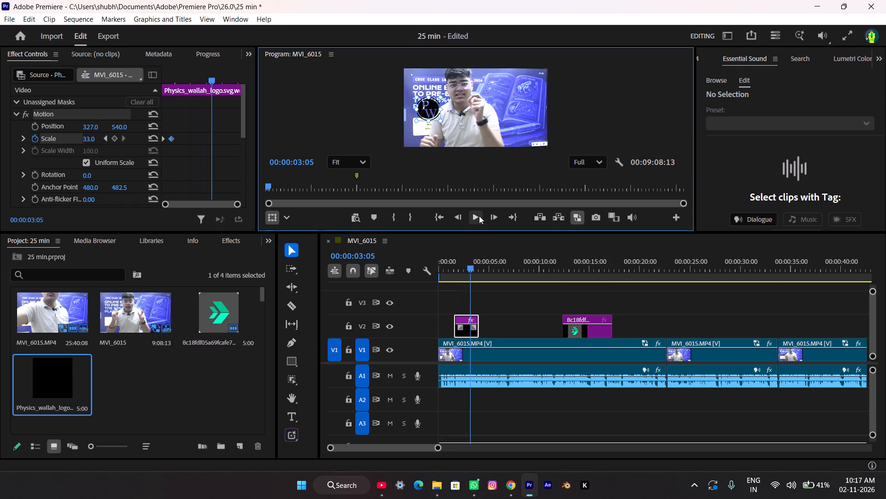
left_click_drag(470, 263, 442, 258)
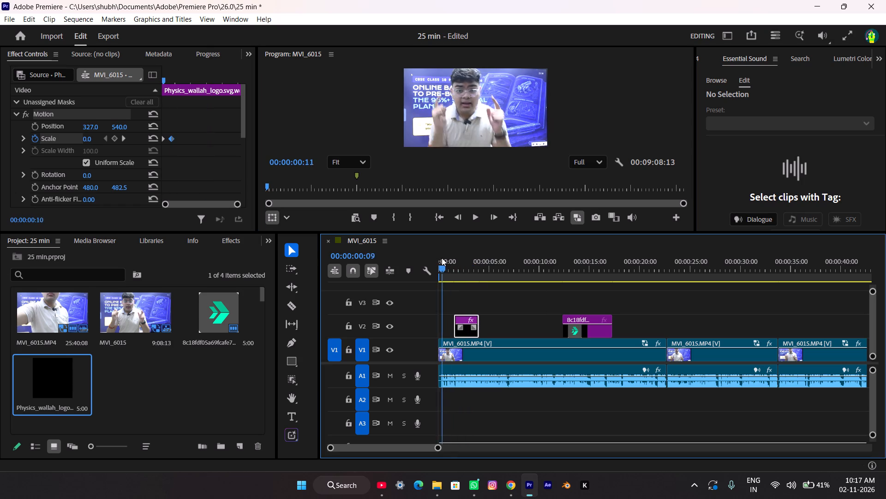
left_click_drag(442, 258, 446, 258)
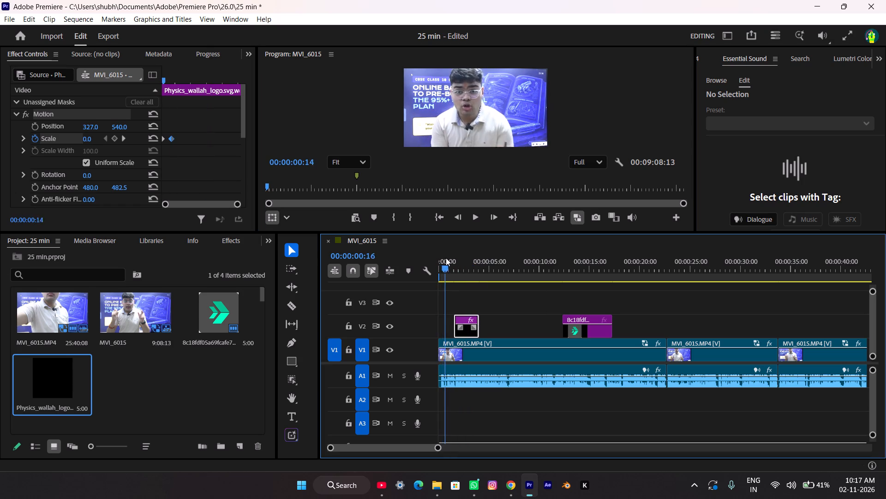
left_click_drag(446, 258, 456, 258)
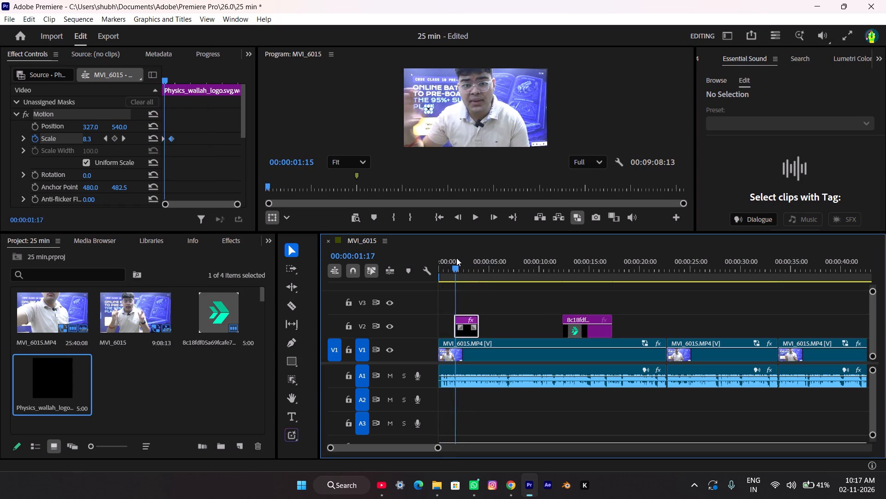
left_click_drag(456, 258, 461, 259)
Scrub back and forth through the opening speech to find the Next Toppers logo's entry point, parking the playhead at 00:00:02:07.
left_click(493, 317)
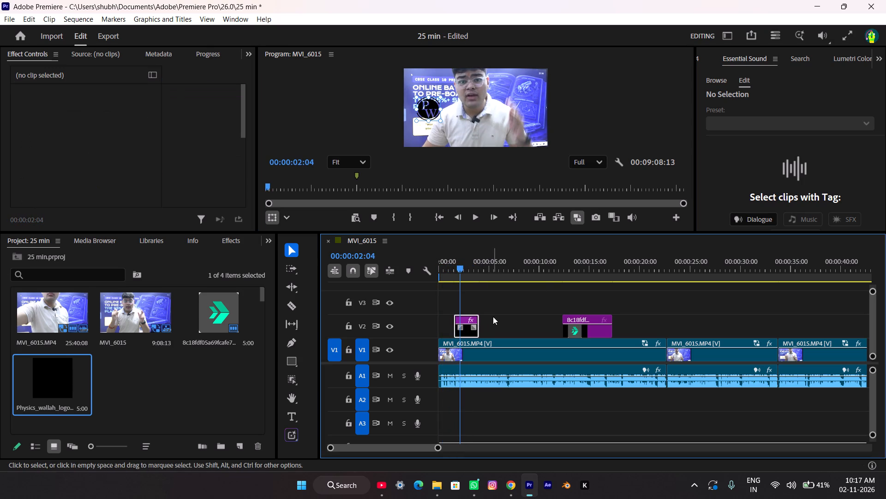
left_click_drag(455, 266, 446, 266)
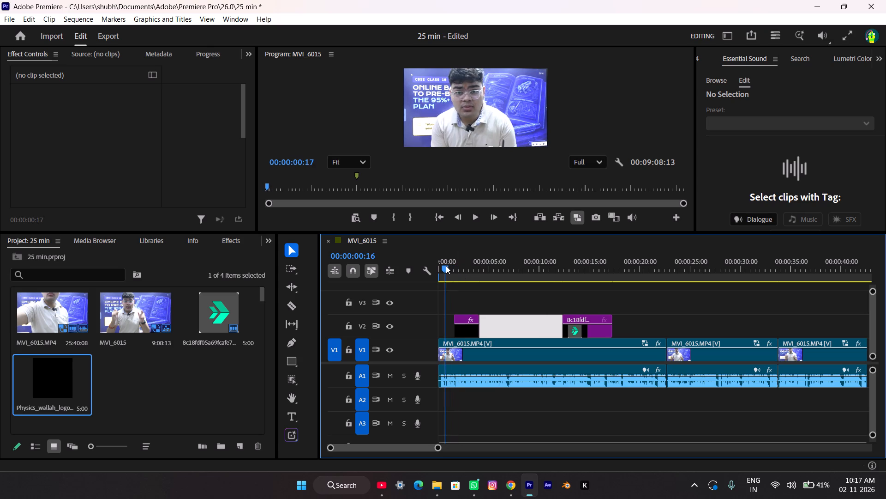
left_click_drag(446, 266, 457, 268)
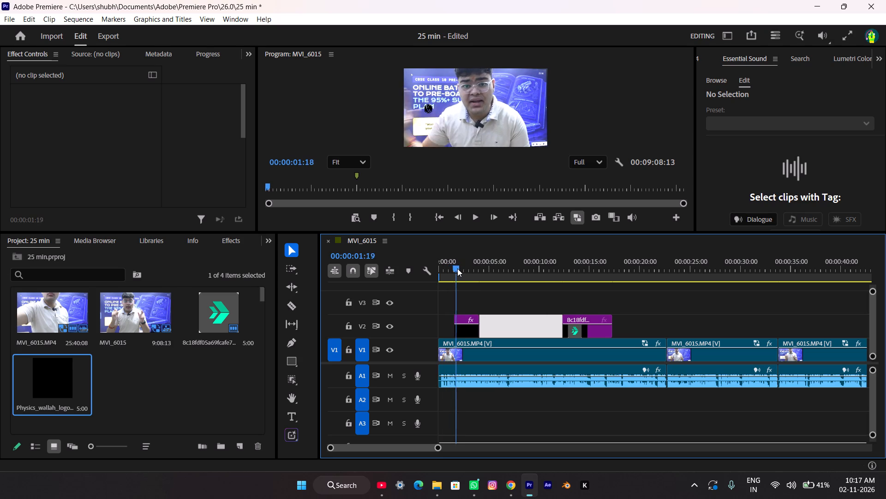
left_click_drag(457, 268, 445, 270)
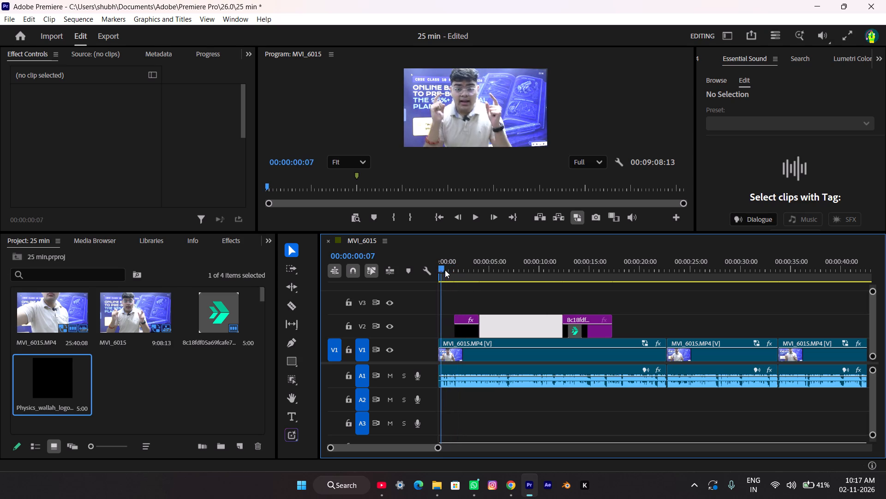
left_click_drag(445, 270, 462, 275)
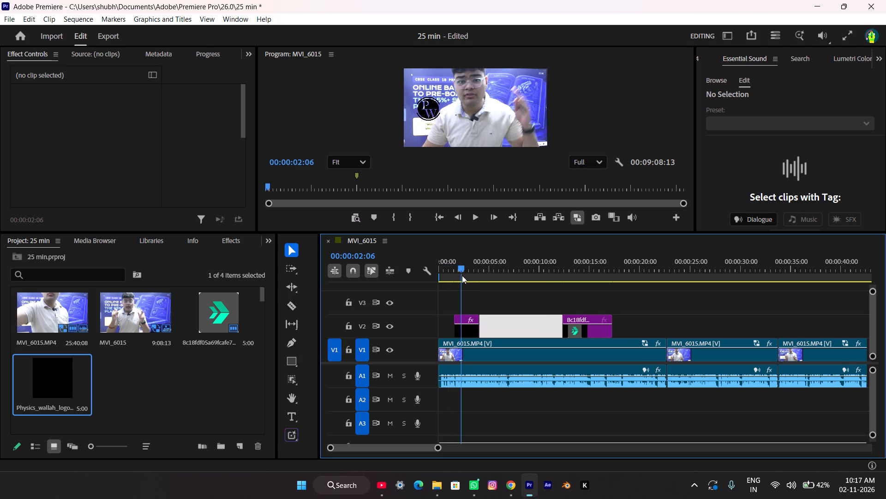
left_click_drag(462, 275, 467, 278)
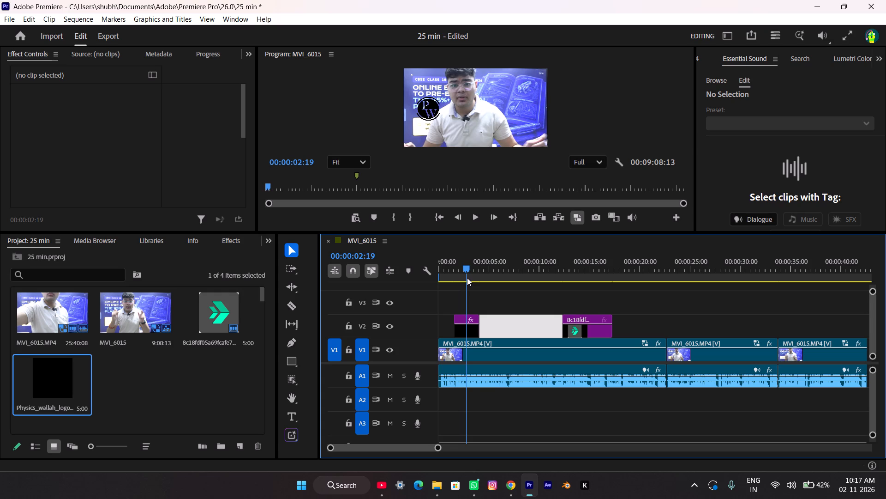
left_click_drag(467, 278, 461, 278)
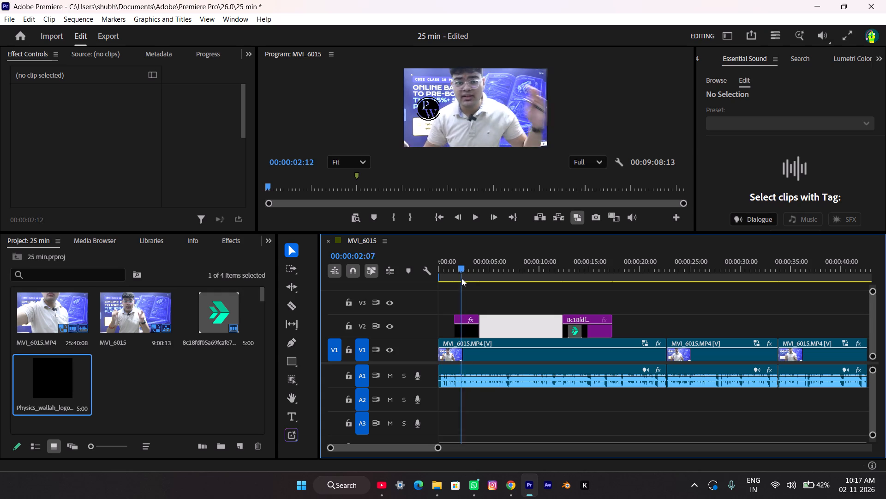
left_click_drag(461, 278, 451, 281)
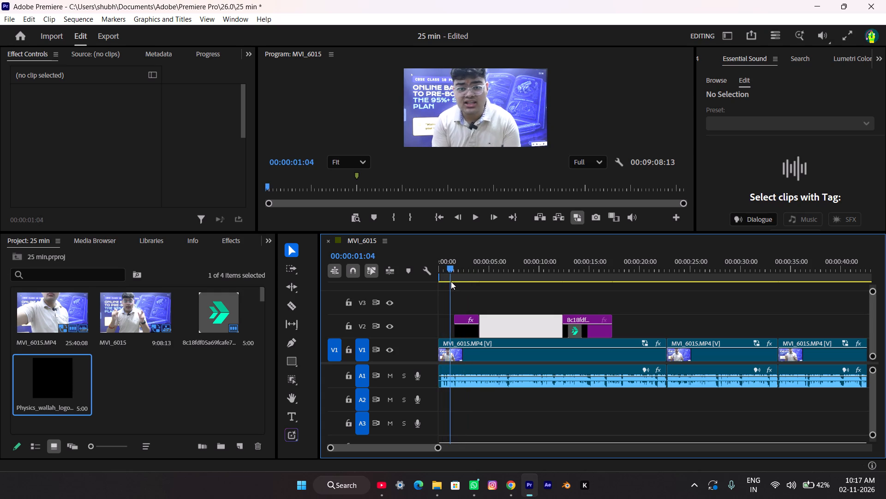
left_click_drag(451, 281, 455, 284)
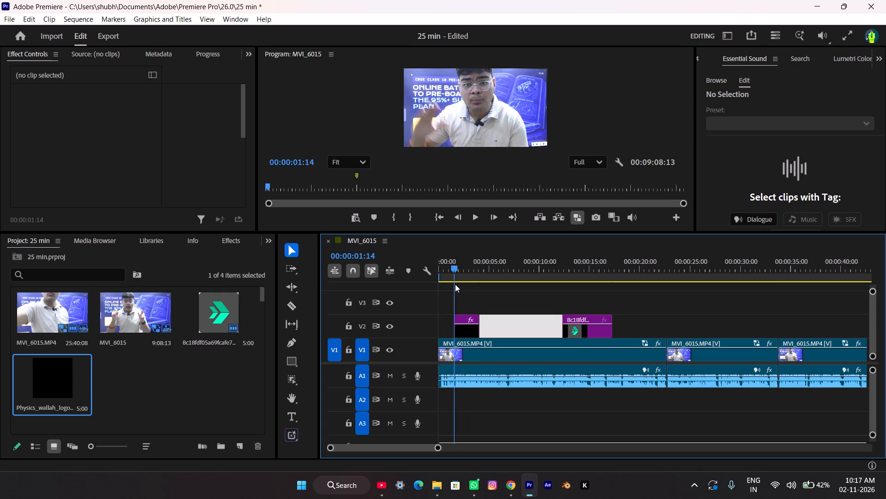
left_click_drag(455, 284, 463, 289)
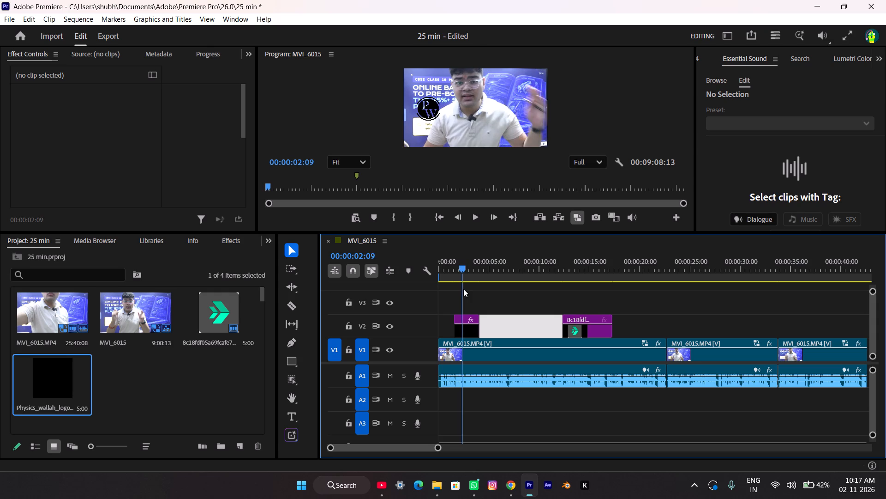
left_click_drag(463, 289, 445, 297)
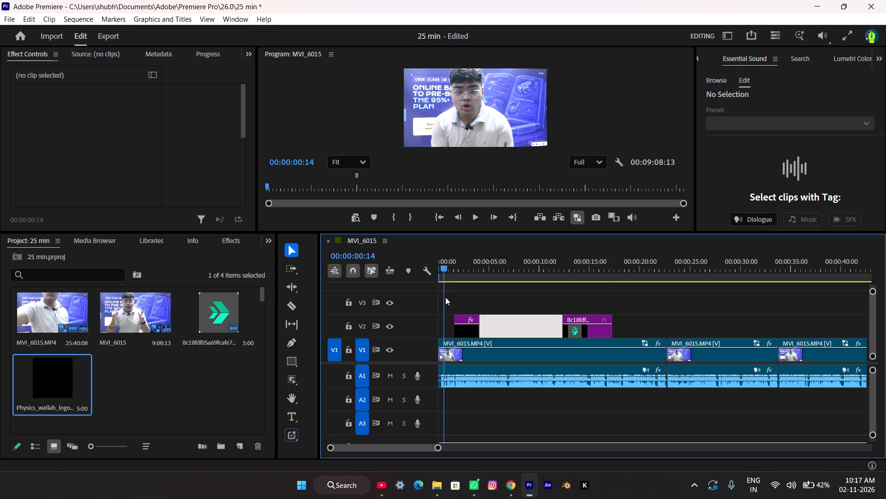
left_click_drag(445, 297, 451, 298)
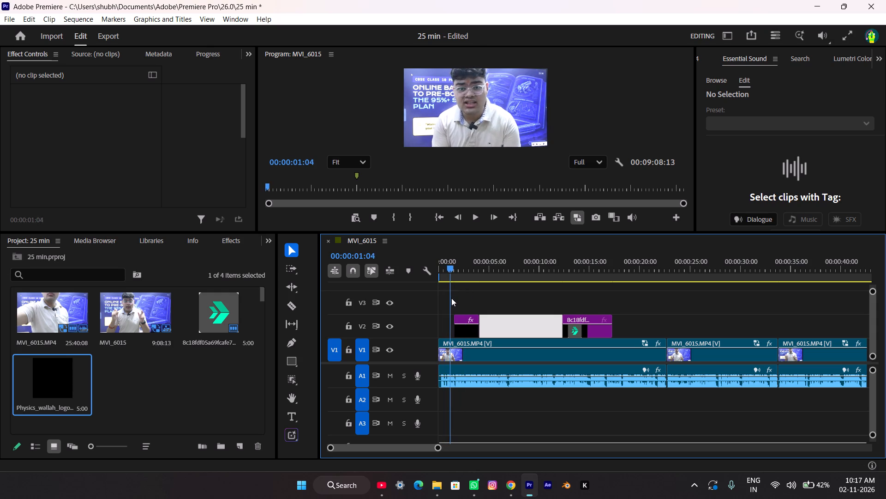
left_click_drag(451, 298, 457, 301)
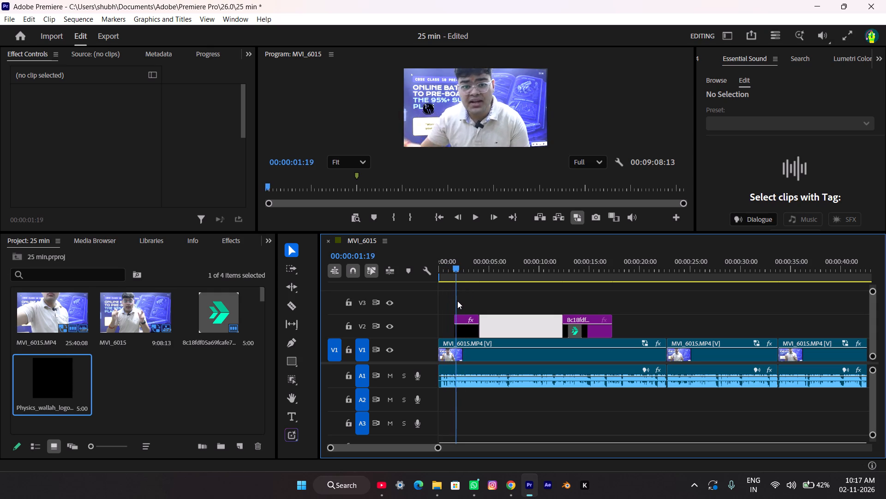
left_click_drag(457, 301, 462, 303)
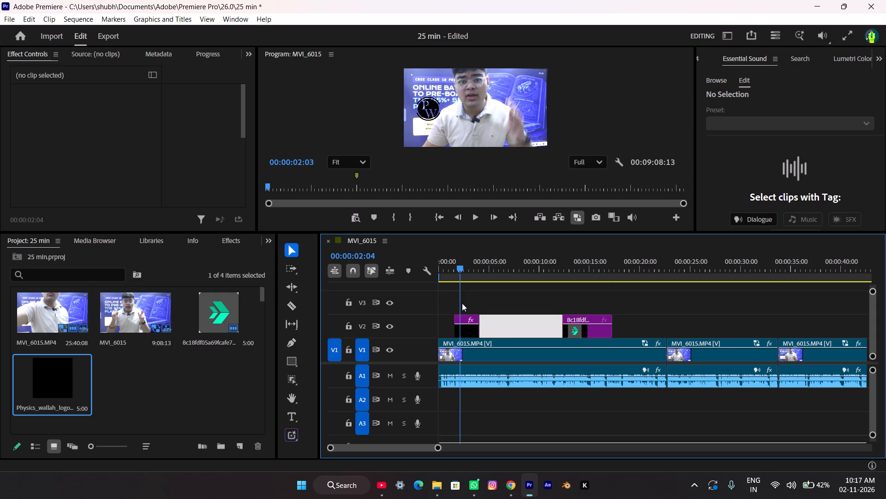
left_click_drag(462, 303, 463, 304)
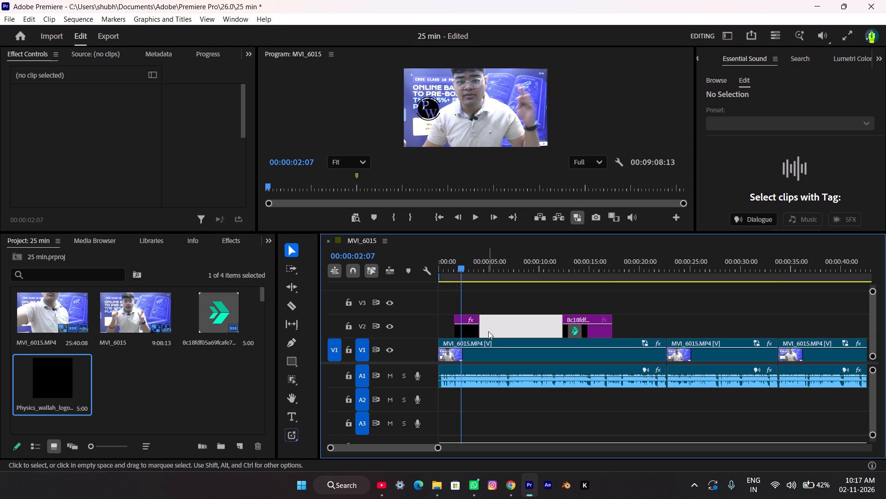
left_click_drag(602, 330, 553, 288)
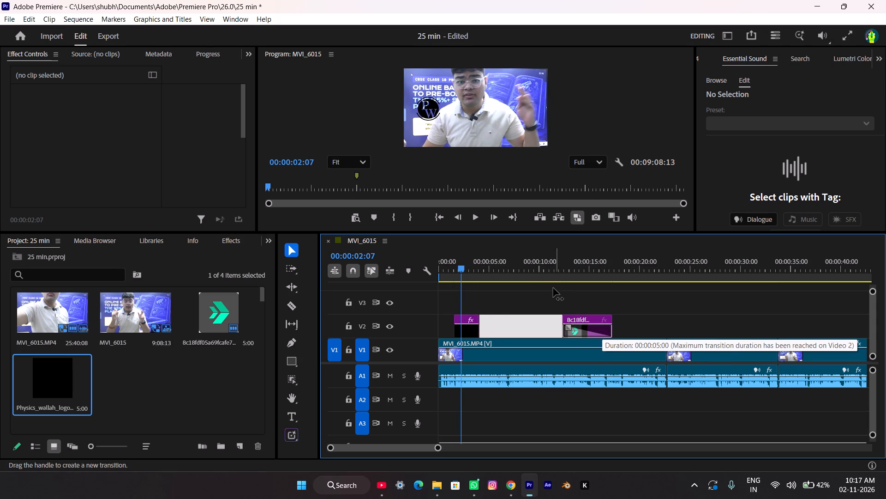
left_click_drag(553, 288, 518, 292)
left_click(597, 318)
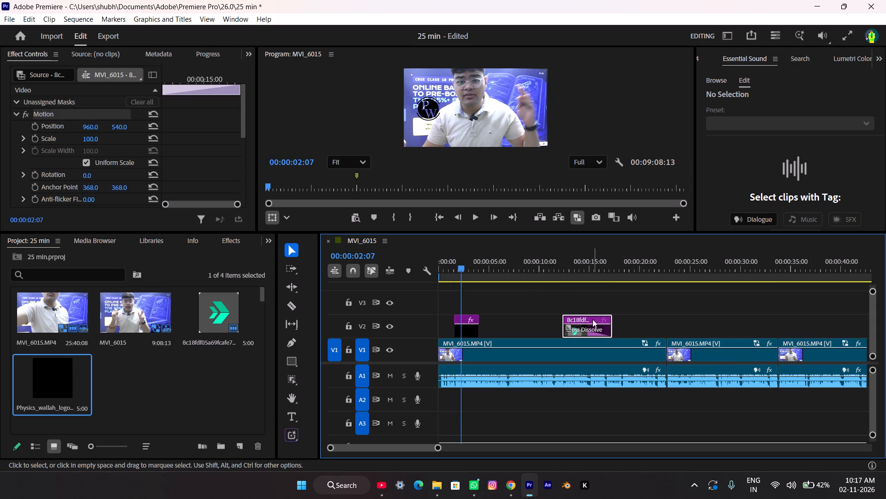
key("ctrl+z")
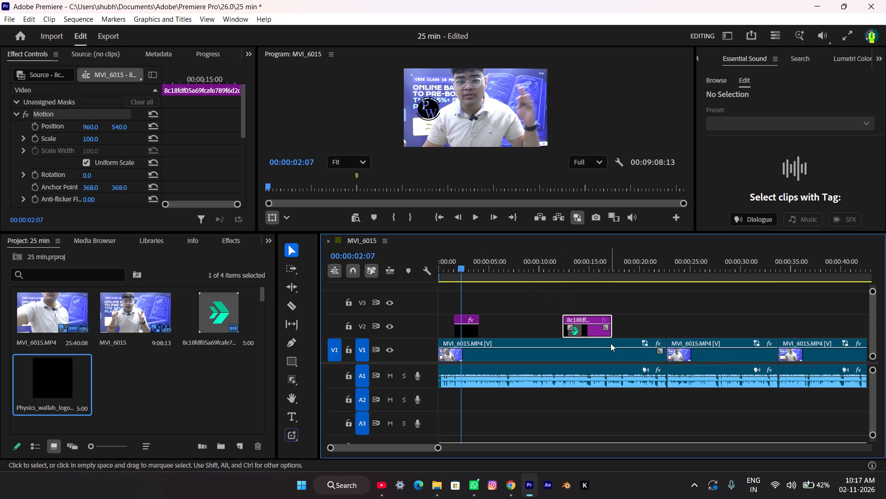
Move the Next Toppers logo clip onto track V3 above the Physics Wallah logo, starting at 00:00:02:07.
left_click_drag(594, 312, 455, 287)
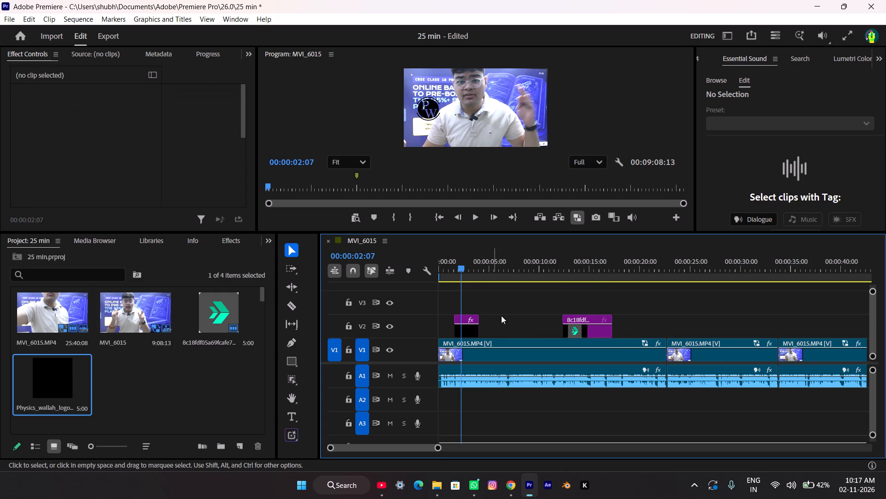
left_click(597, 320)
left_click_drag(594, 319, 512, 289)
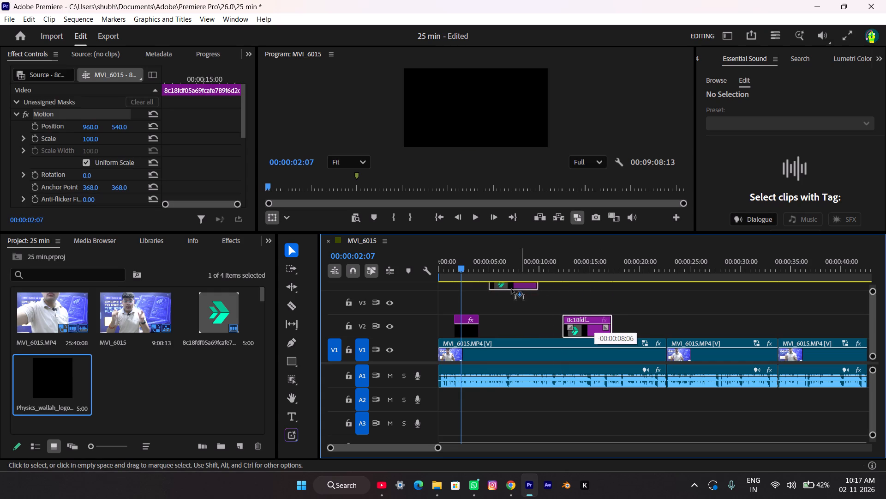
left_click_drag(512, 289, 496, 299)
left_click(493, 303)
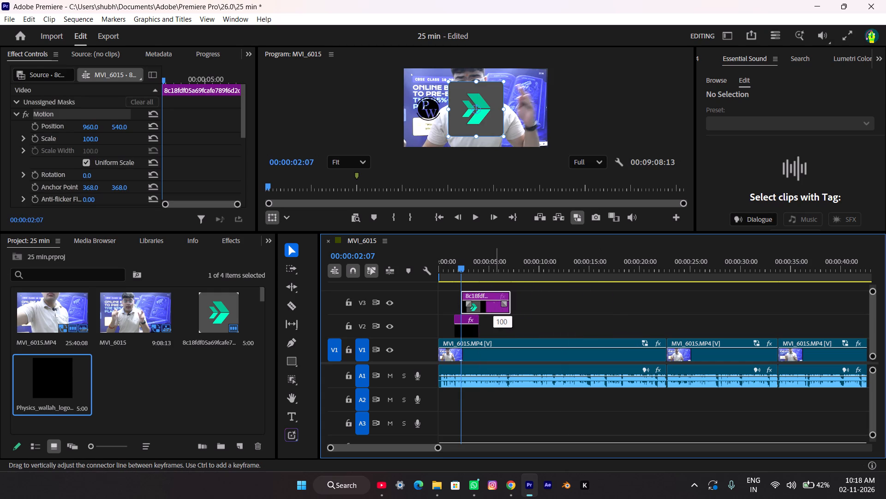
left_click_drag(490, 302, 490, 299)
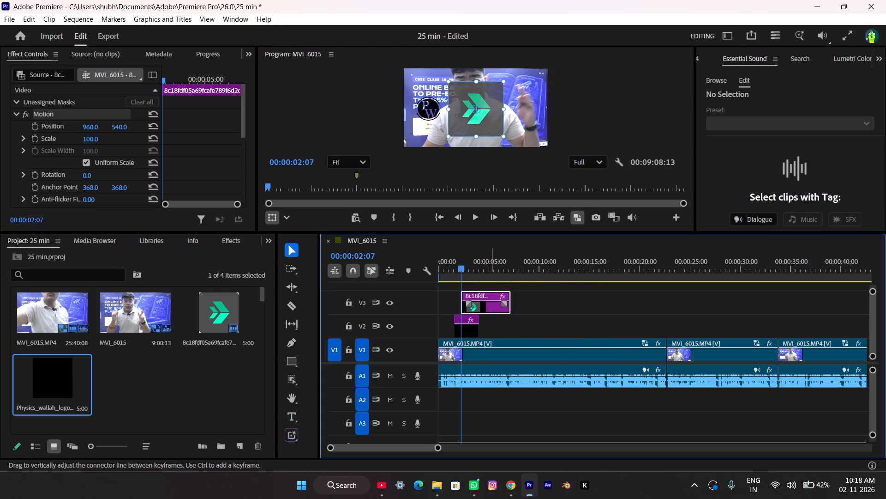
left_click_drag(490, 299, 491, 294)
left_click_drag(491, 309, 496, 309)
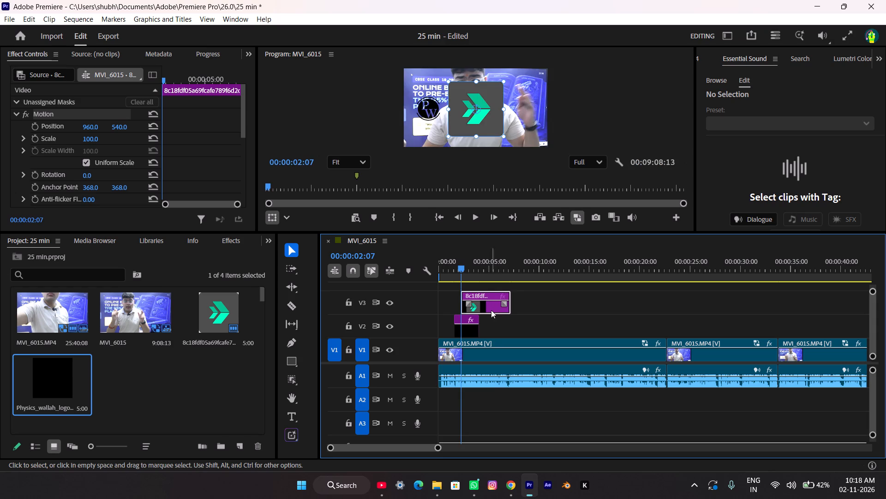
Play the opening to check the Next Toppers logo's entry against the speech, and shift its V3 clip to start at 00:00:02:12.
left_click_drag(461, 266, 452, 264)
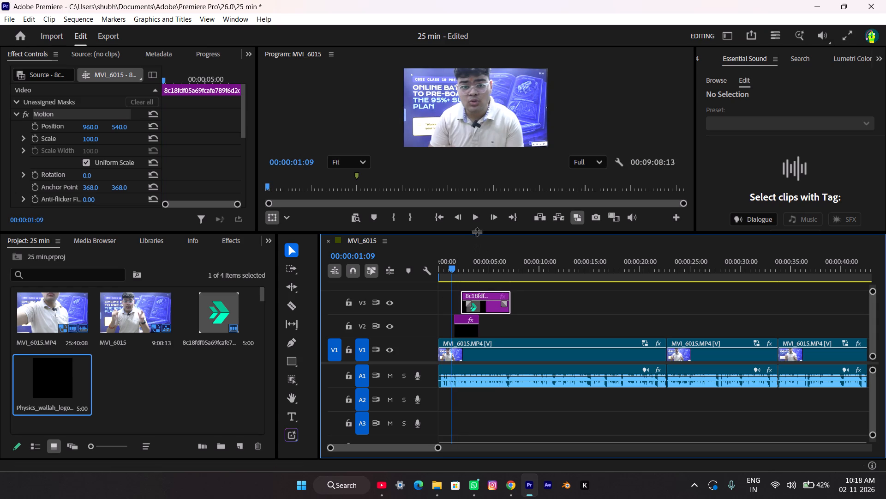
left_click(478, 219)
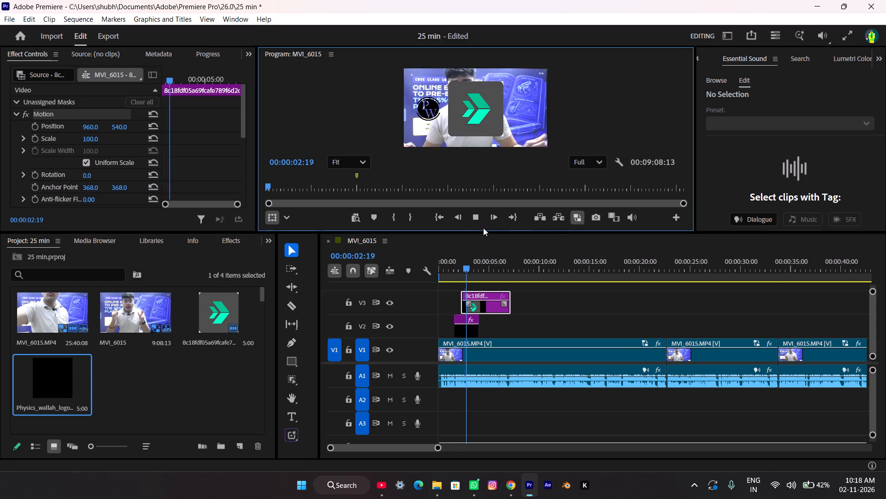
left_click(483, 228)
left_click(475, 222)
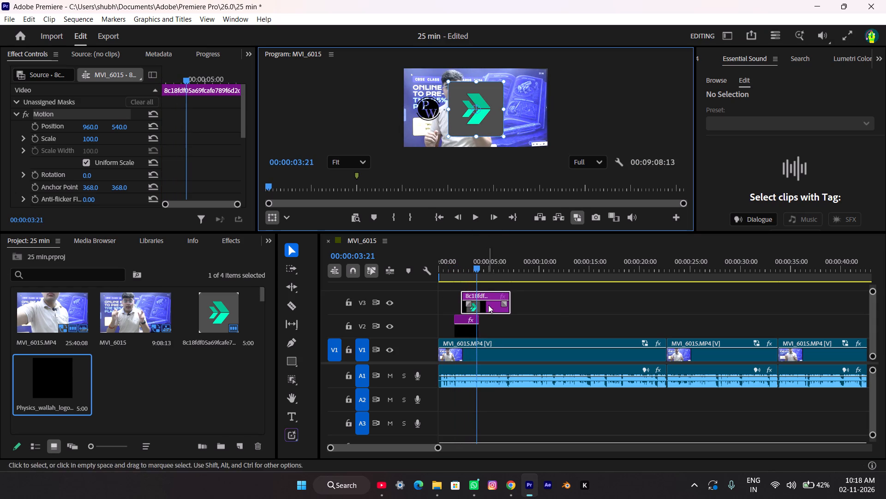
left_click_drag(478, 264, 461, 274)
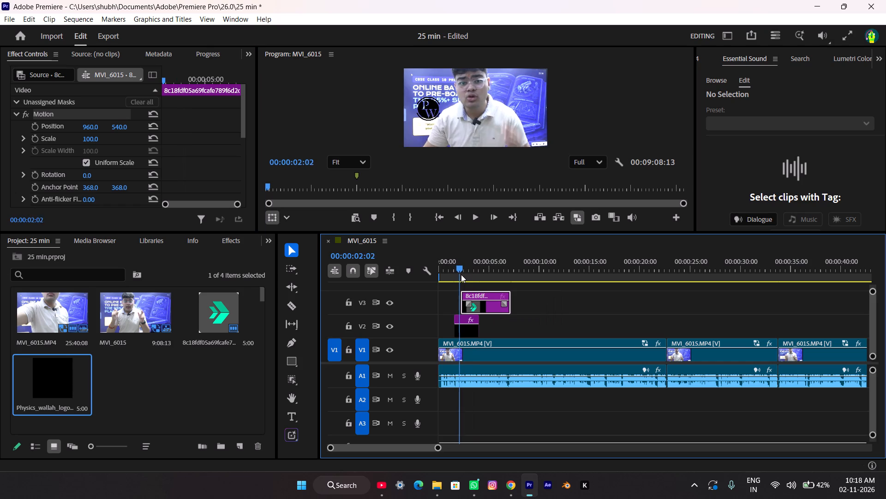
left_click_drag(461, 274, 465, 274)
left_click_drag(488, 310, 497, 309)
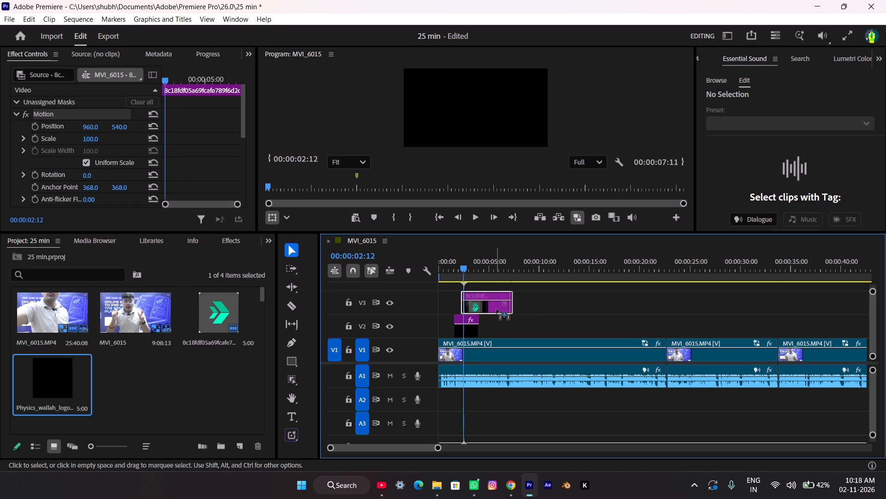
left_click_drag(497, 309, 493, 309)
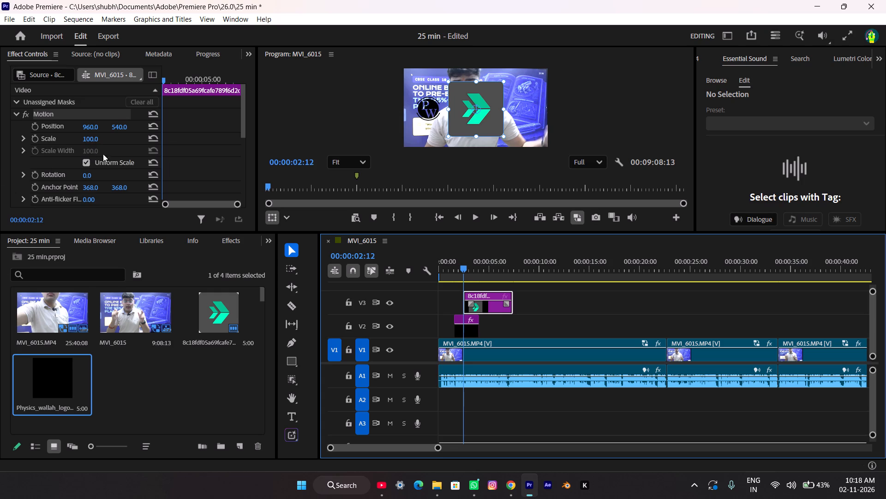
Set the Next Toppers logo's scale to 33 and its horizontal position to 1607, placing it beside the speaker opposite the Physics Wallah logo.
left_click(499, 309)
left_click_drag(91, 139, 81, 136)
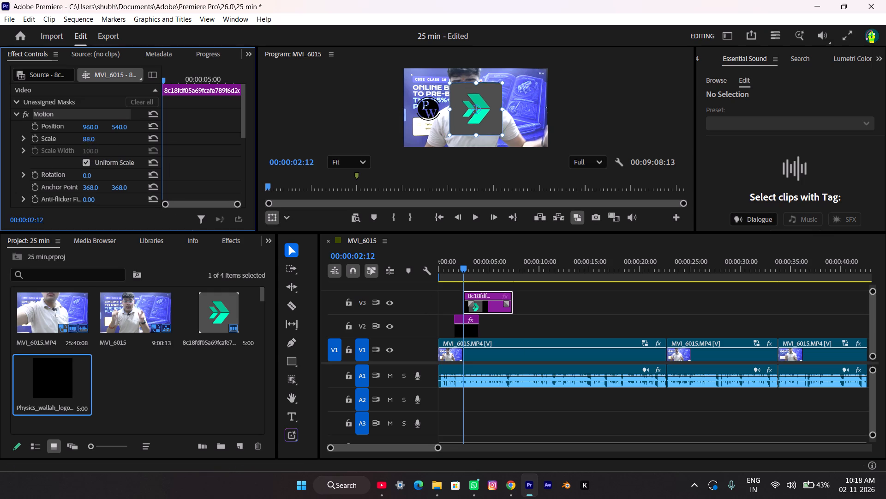
left_click_drag(81, 136, 54, 139)
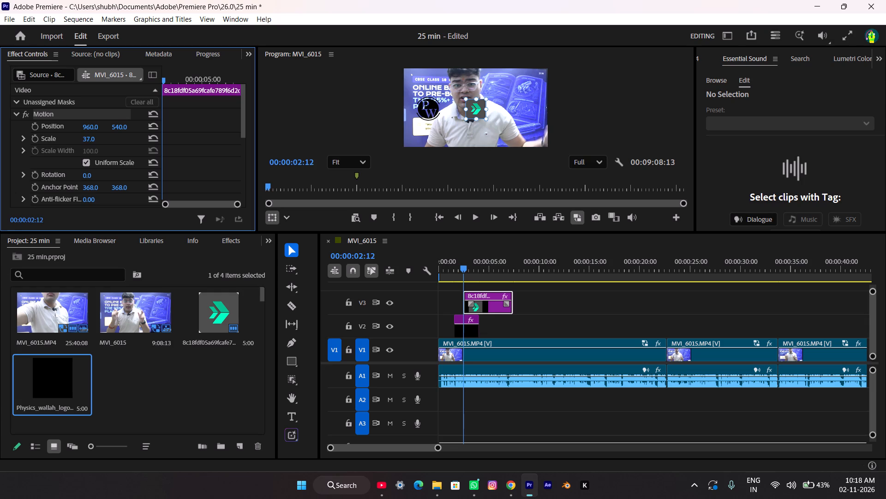
left_click_drag(54, 139, 59, 140)
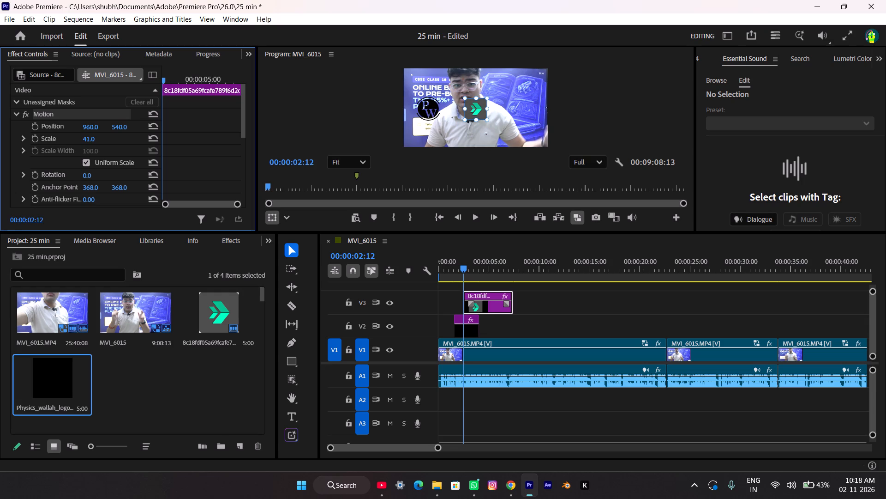
left_click_drag(59, 140, 61, 140)
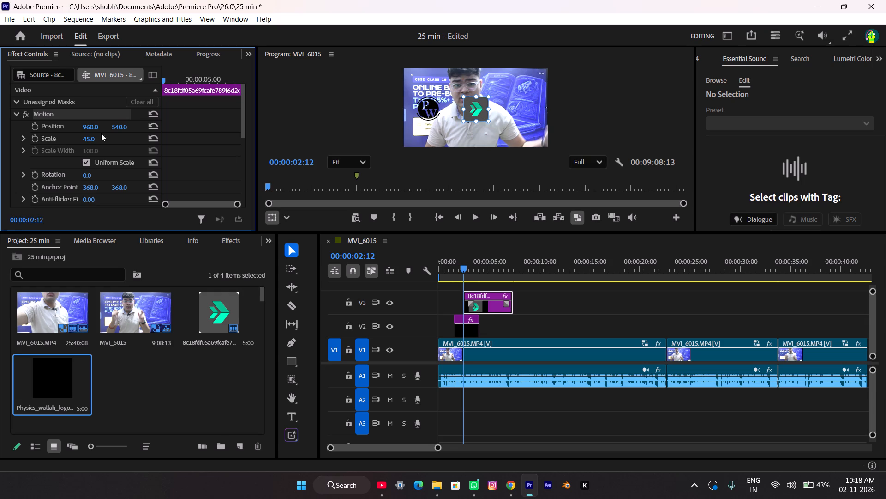
left_click_drag(89, 127, 179, 129)
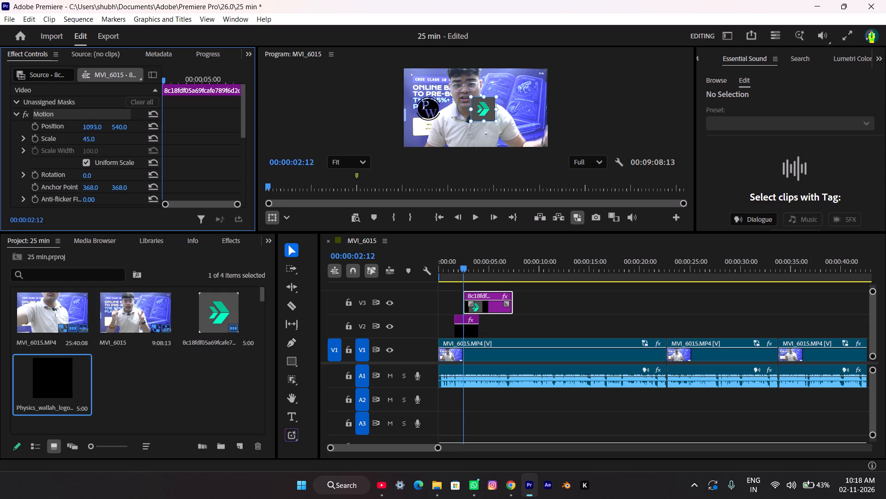
left_click_drag(179, 129, 463, 133)
left_click_drag(90, 137, 88, 137)
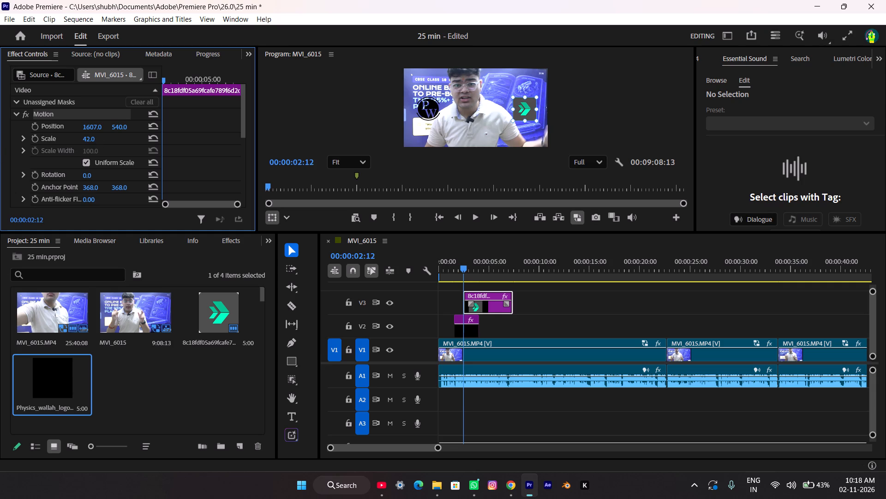
left_click_drag(88, 137, 83, 137)
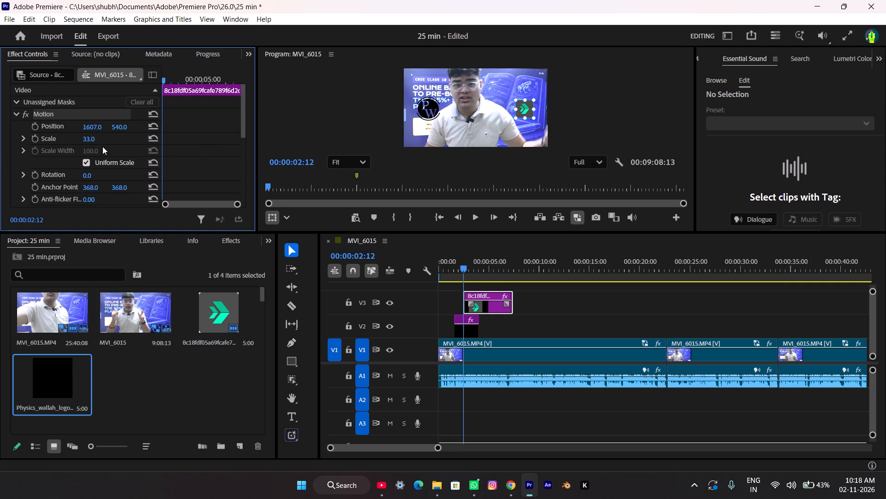
Keyframe the Next Toppers logo's scale from 0 at 00:00:02:12 to 33 at 00:00:02:20 for a pop-in.
scroll(113, 151, "down", 4)
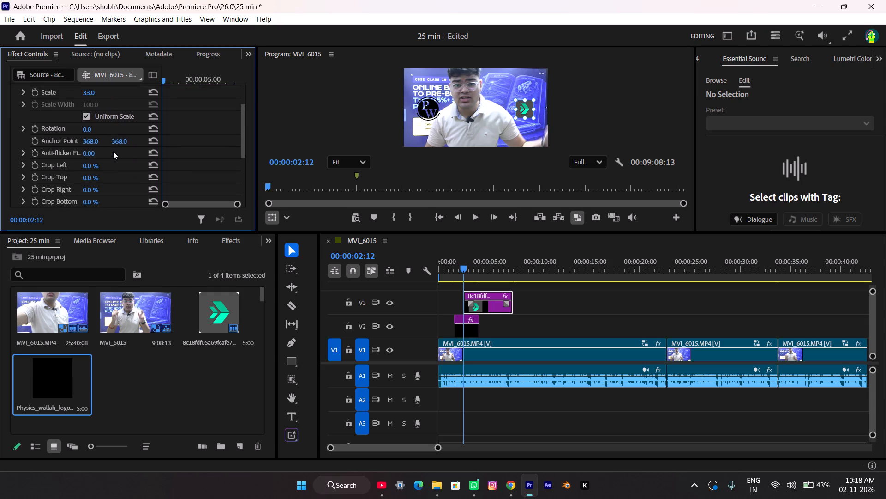
scroll(113, 151, "down", 3)
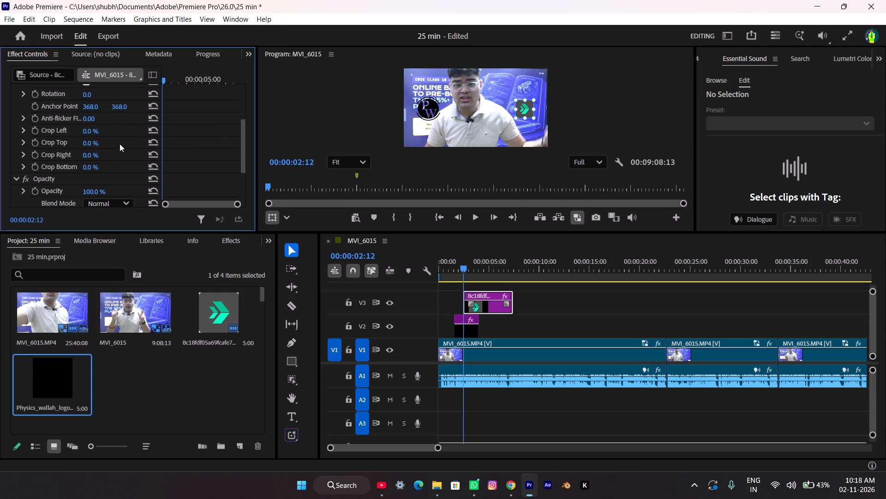
scroll(107, 163, "down", 6)
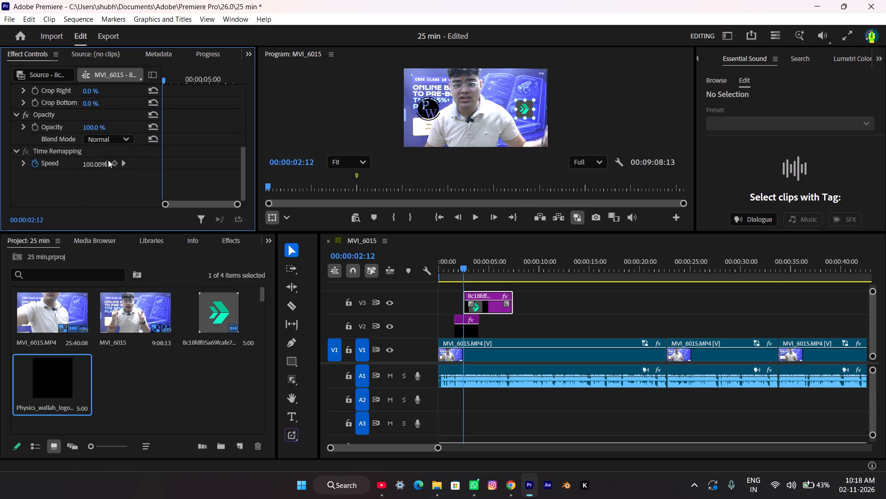
scroll(90, 142, "up", 13)
scroll(102, 125, "up", 20)
scroll(102, 125, "up", 2)
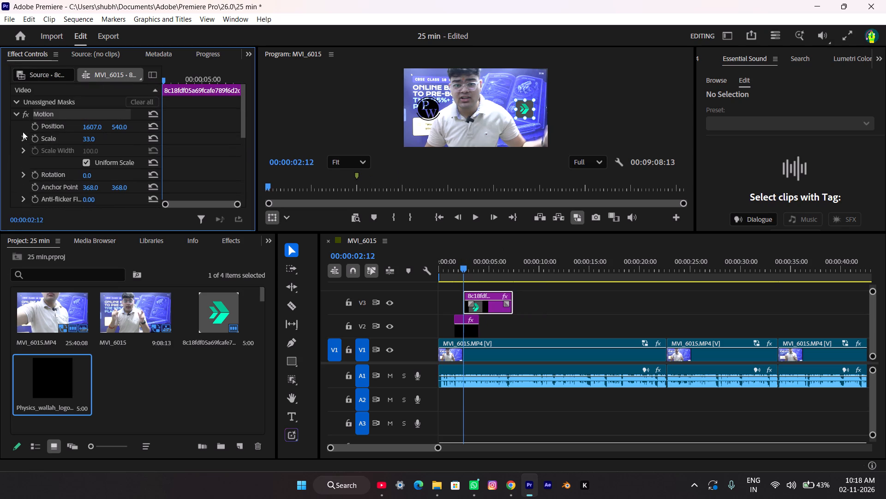
left_click(34, 140)
left_click_drag(92, 141, 33, 140)
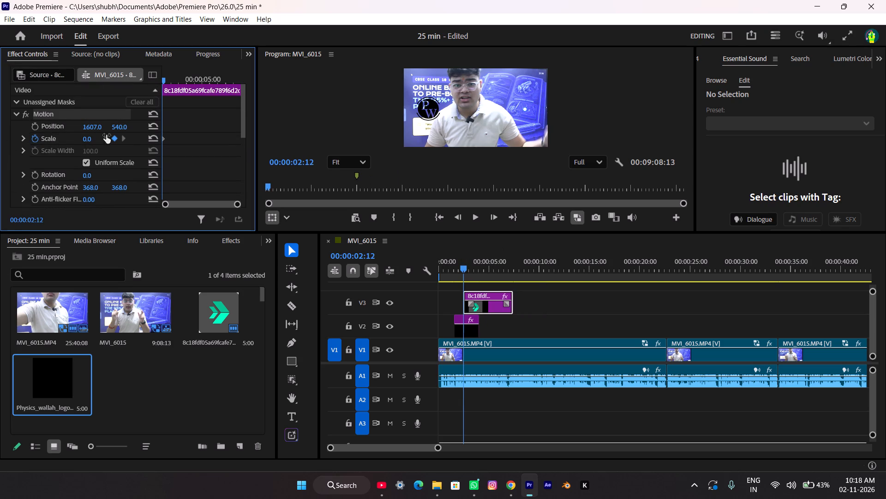
left_click(164, 77)
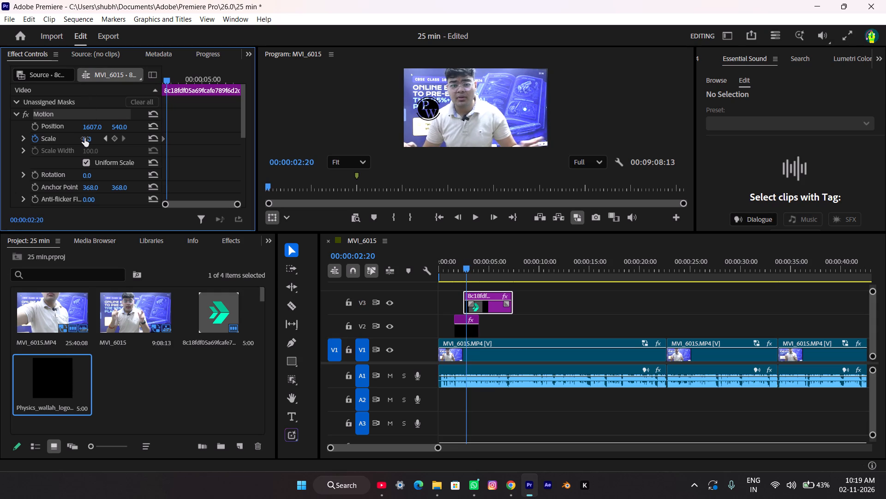
left_click_drag(84, 138, 96, 139)
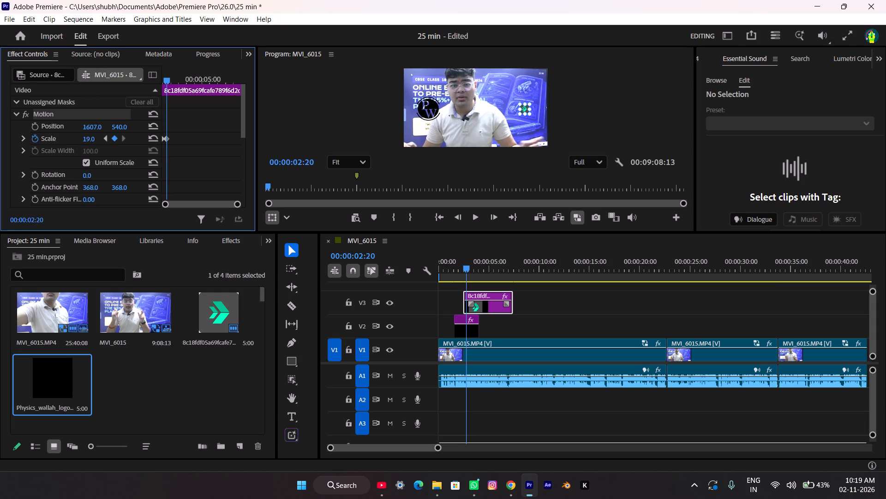
left_click_drag(96, 139, 104, 139)
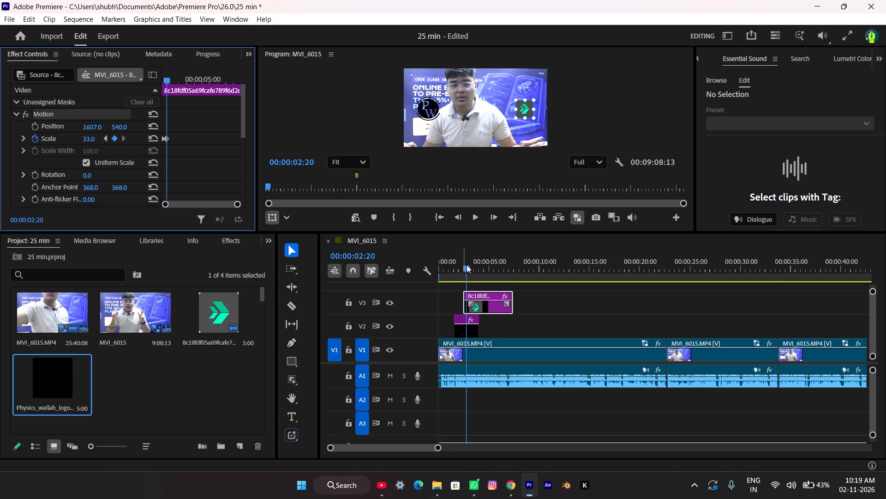
Play the opening from 00:00:01:05 to check the pop-in, and trim the end of the Next Toppers clip to shortly after 00:00:03:00.
left_click_drag(468, 269, 453, 269)
left_click(476, 218)
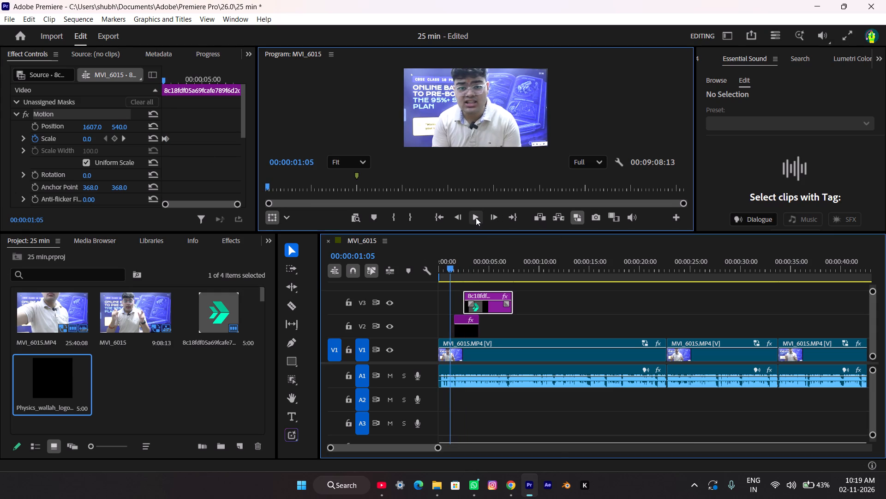
left_click(476, 218)
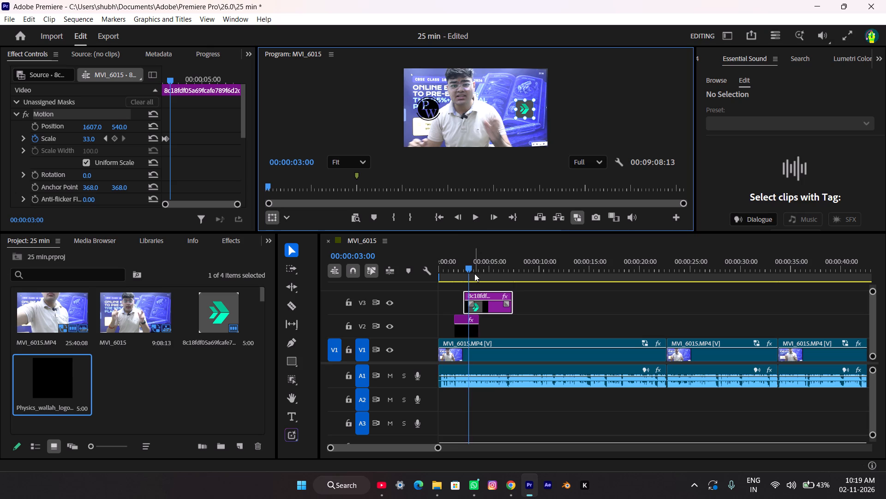
left_click_drag(515, 297, 508, 297)
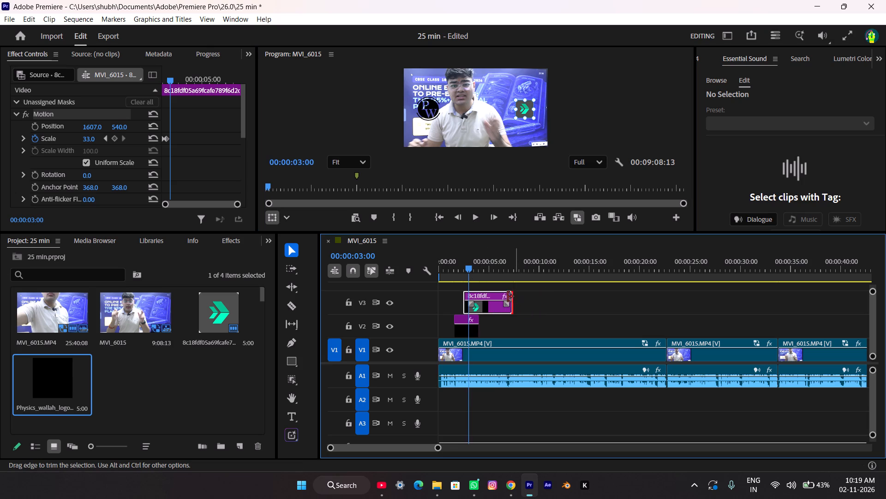
left_click_drag(508, 297, 490, 317)
left_click_drag(488, 303, 488, 302)
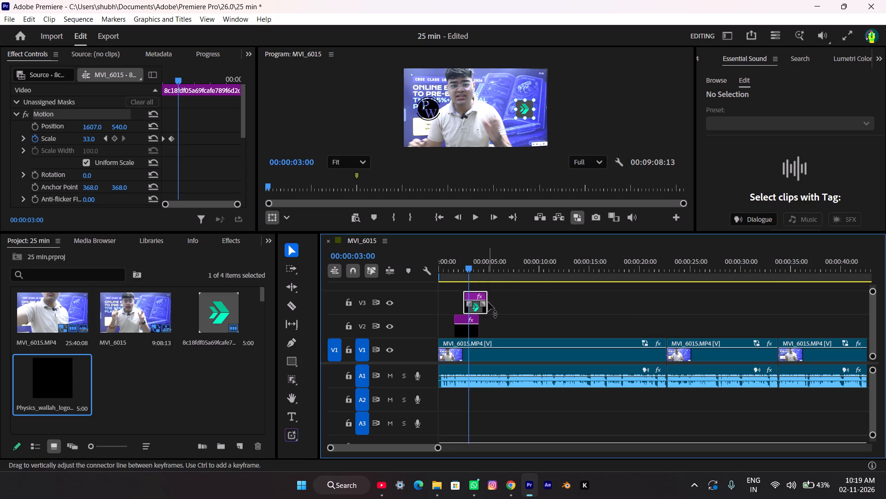
left_click_drag(488, 302, 480, 293)
left_click_drag(484, 296, 484, 304)
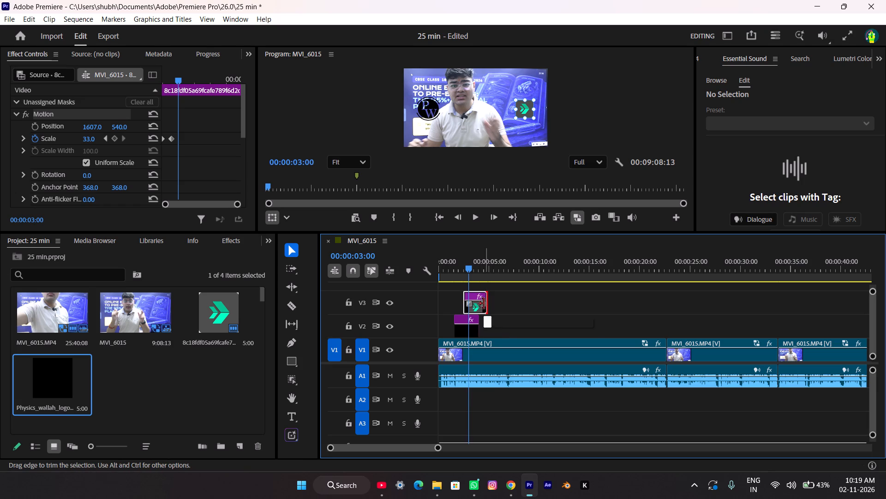
left_click_drag(484, 304, 470, 300)
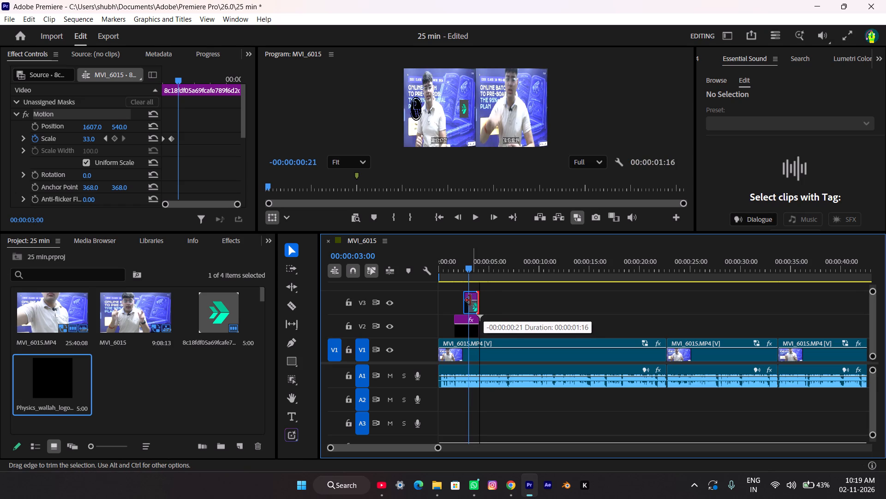
left_click_drag(470, 300, 469, 300)
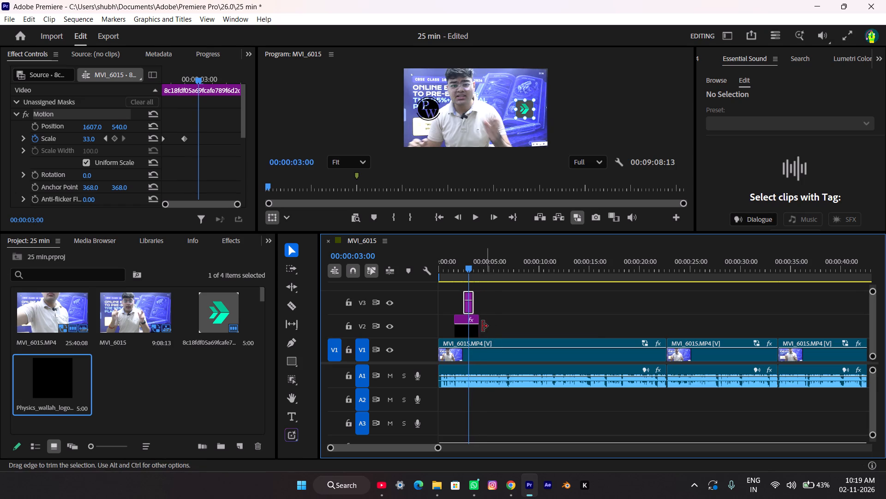
Trim the end of the Physics Wallah logo clip on V2 to line up with the end of the Next Toppers clip.
left_click(476, 329)
left_click_drag(480, 318, 474, 316)
left_click_drag(474, 316, 474, 315)
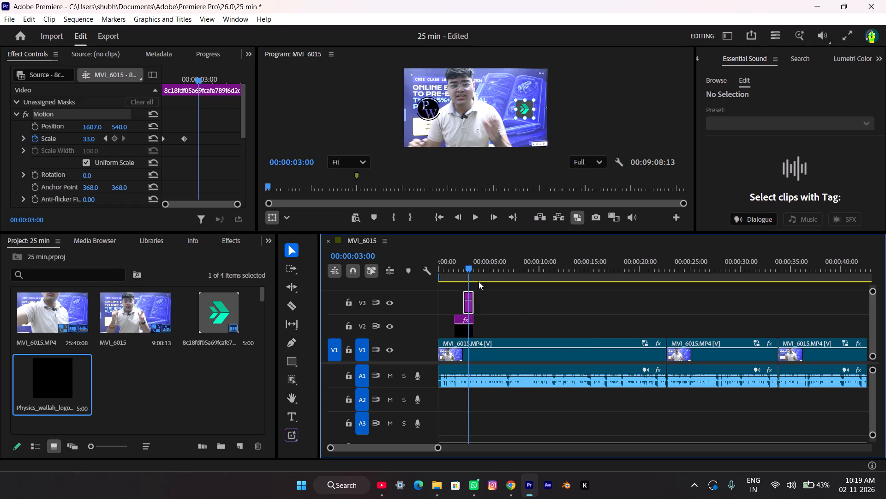
Play the sequence from 00:00:00:00 to check the timing of both logo pop-ins against the speech.
left_click(509, 308)
left_click_drag(468, 268, 437, 263)
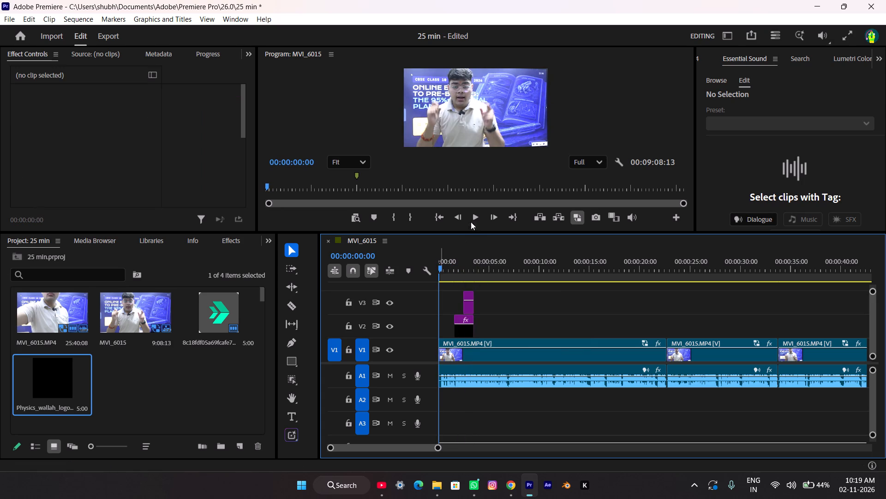
left_click(477, 215)
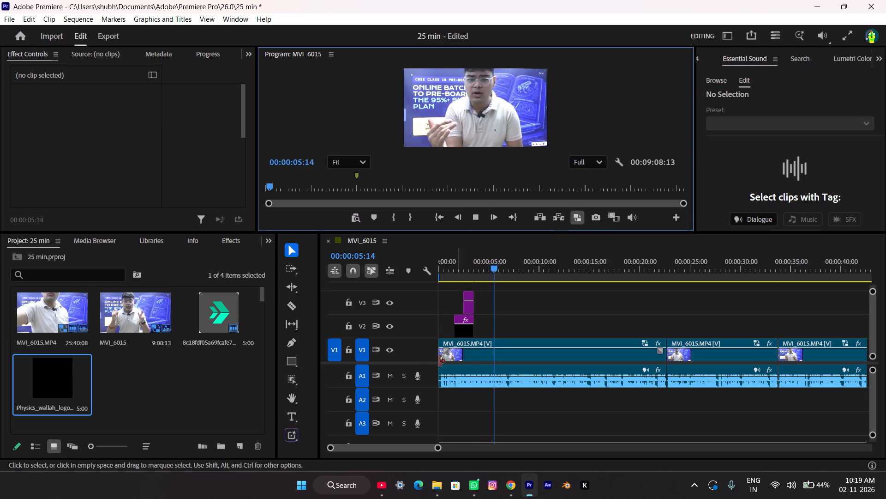
left_click_drag(501, 263, 397, 278)
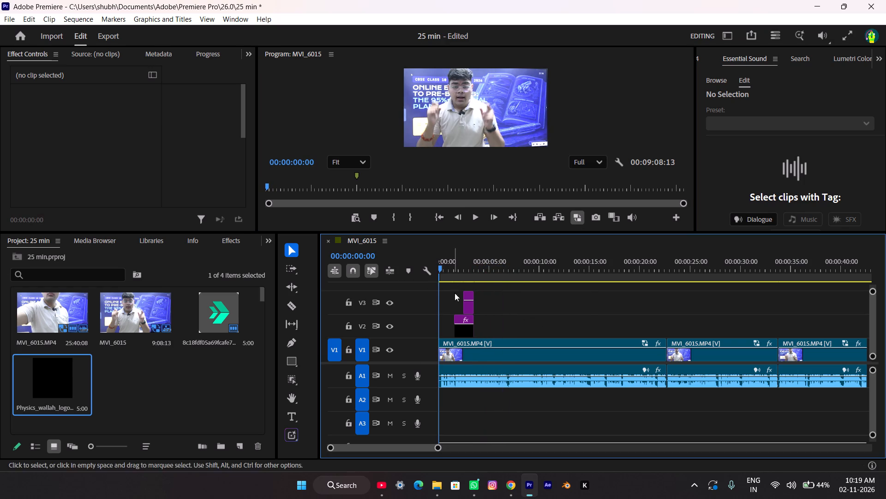
Move the Next Toppers logo's ending scale keyframe closer to its first keyframe for a faster pop-in, and play it back.
left_click(471, 313)
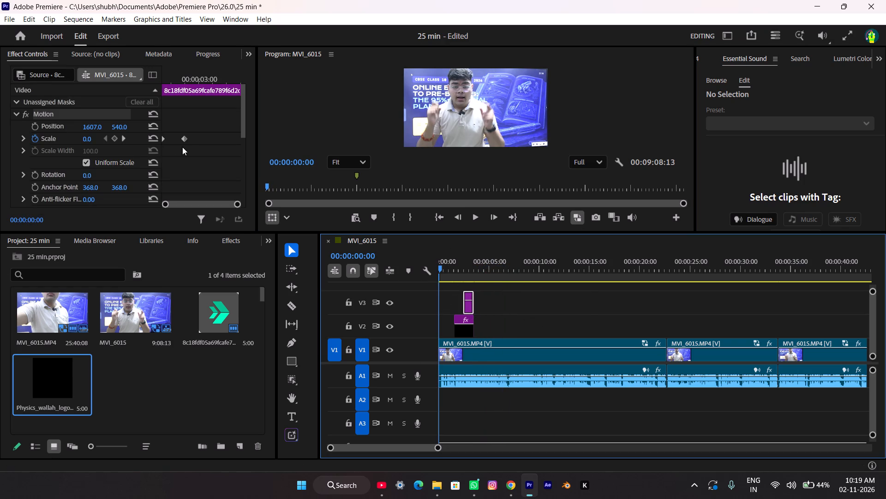
left_click_drag(185, 140, 174, 142)
left_click(478, 213)
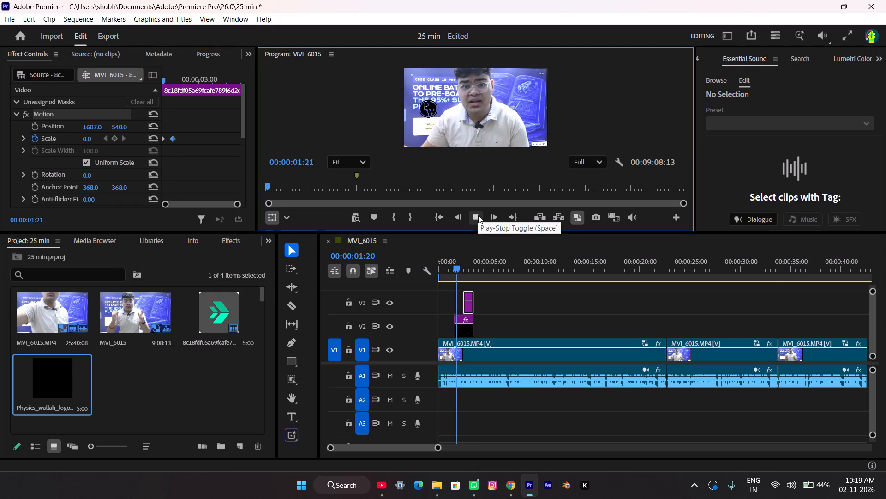
left_click(478, 215)
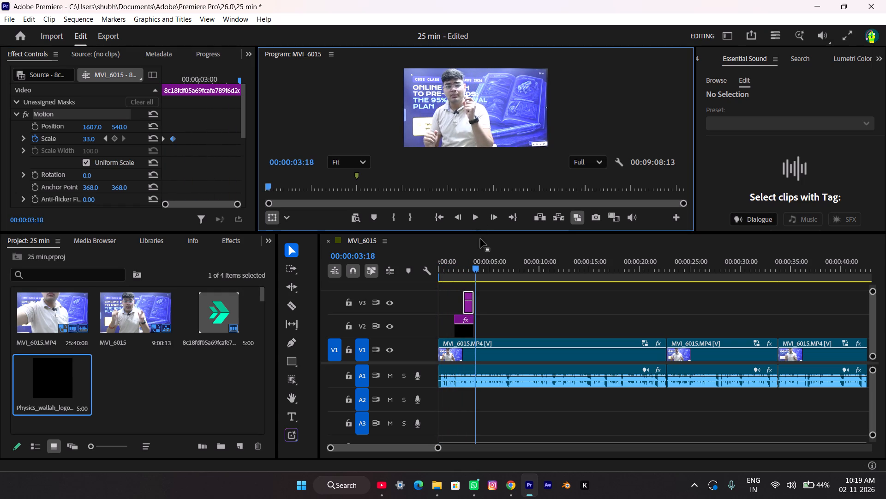
Shift the Next Toppers clip on V3 six frames earlier and extend its end to line up with the Physics Wallah clip.
left_click(467, 310)
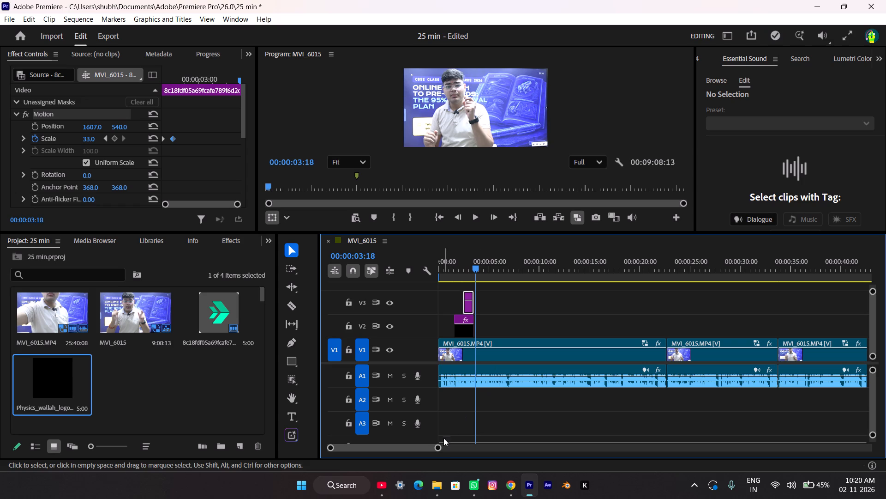
left_click_drag(438, 445, 363, 438)
left_click_drag(577, 306, 560, 301)
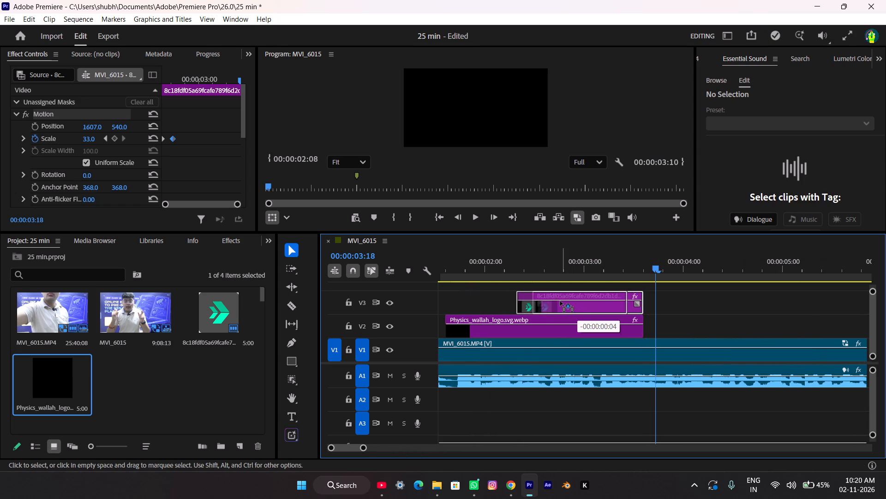
left_click_drag(560, 301, 553, 299)
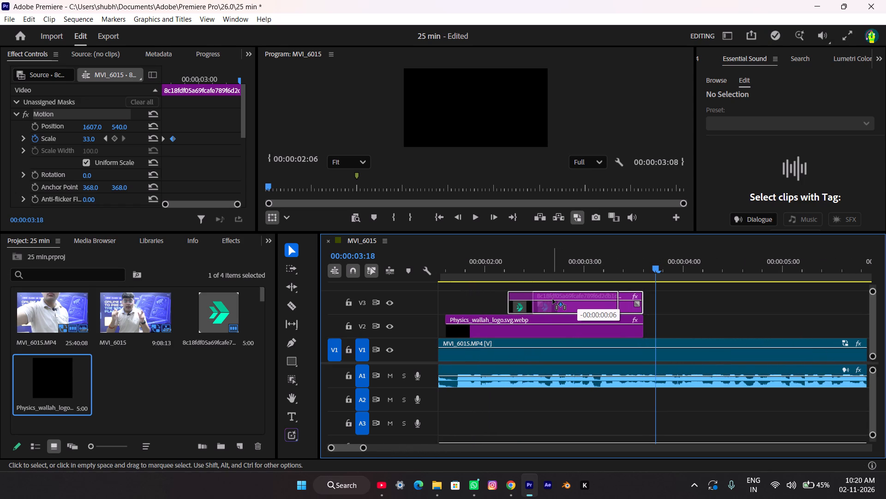
left_click(620, 297)
left_click_drag(618, 294, 651, 292)
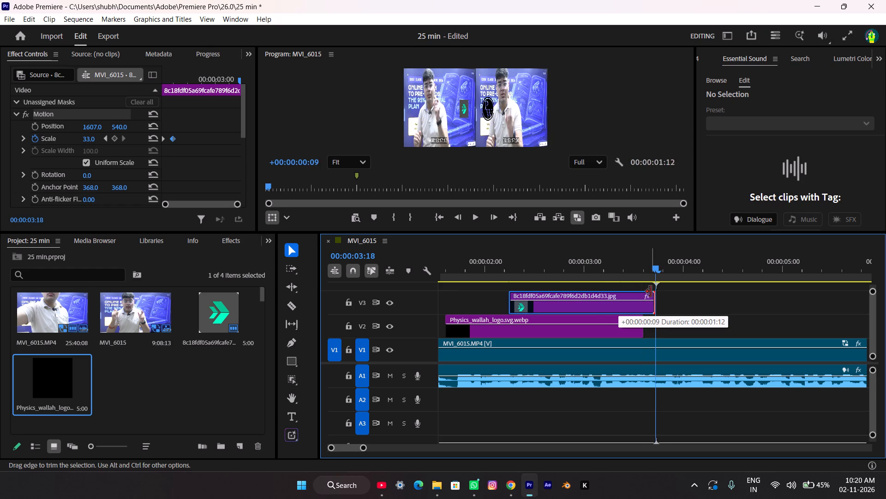
left_click_drag(651, 292, 644, 291)
Scrub and play from about 00:00:01:21 to check both logos' entrances and exits against the speech.
left_click_drag(651, 271, 461, 282)
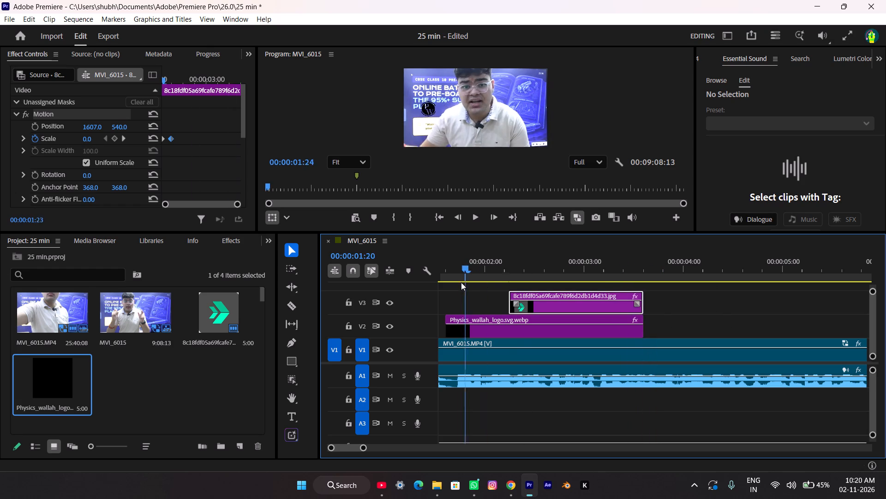
left_click_drag(461, 282, 504, 289)
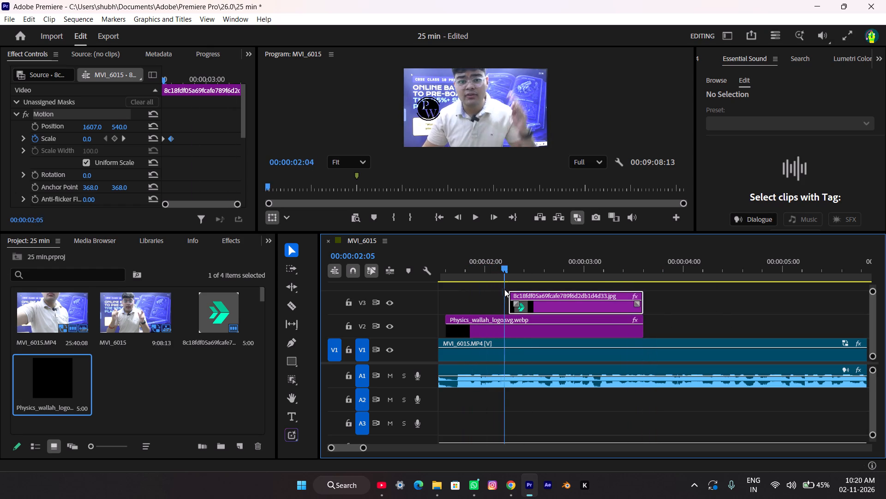
left_click_drag(504, 289, 531, 291)
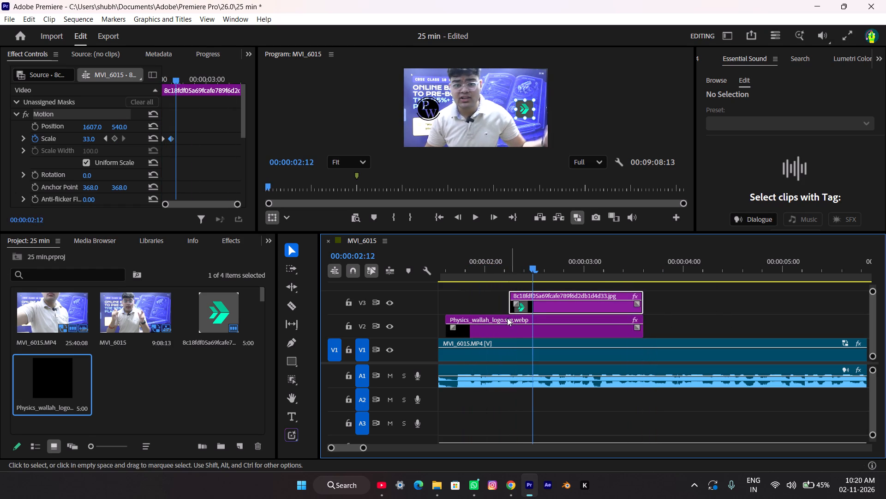
left_click(490, 301)
left_click_drag(535, 268, 471, 276)
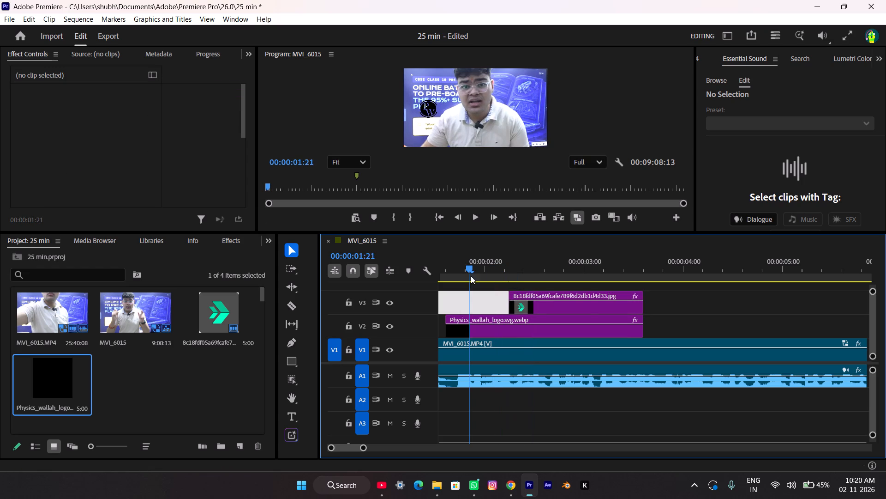
left_click_drag(471, 276, 470, 276)
left_click(473, 218)
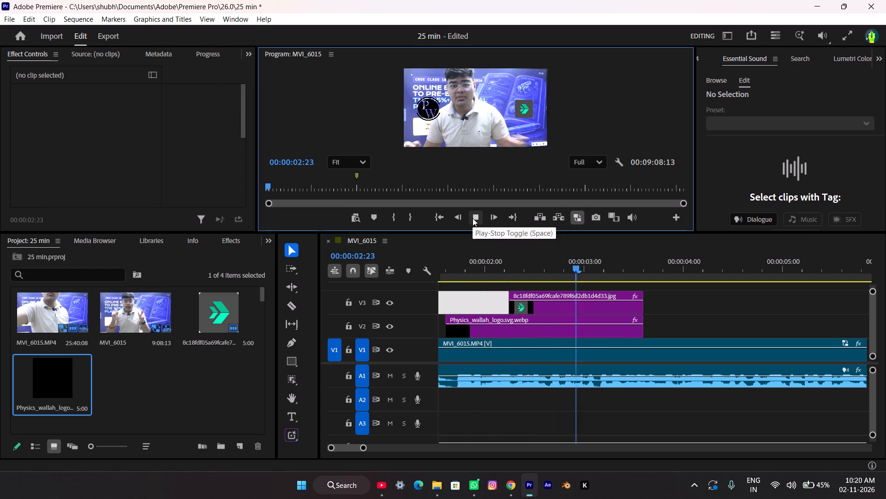
left_click(473, 218)
left_click(473, 218)
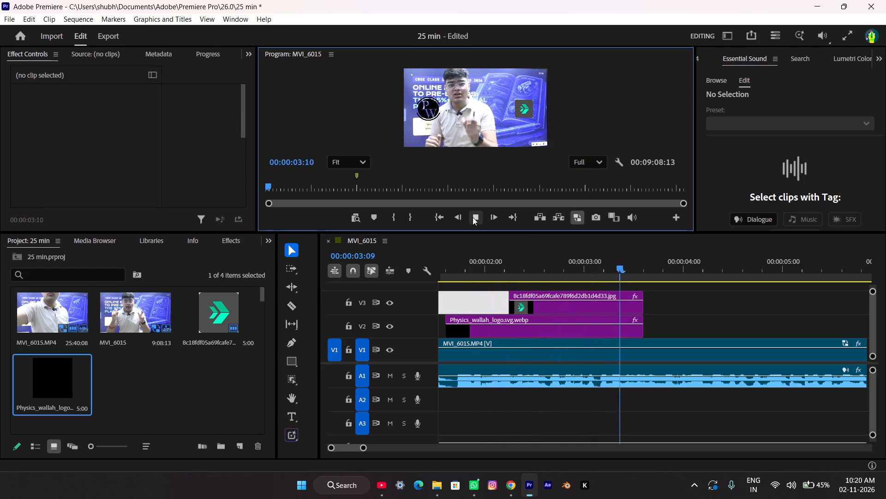
left_click(471, 209)
left_click(478, 221)
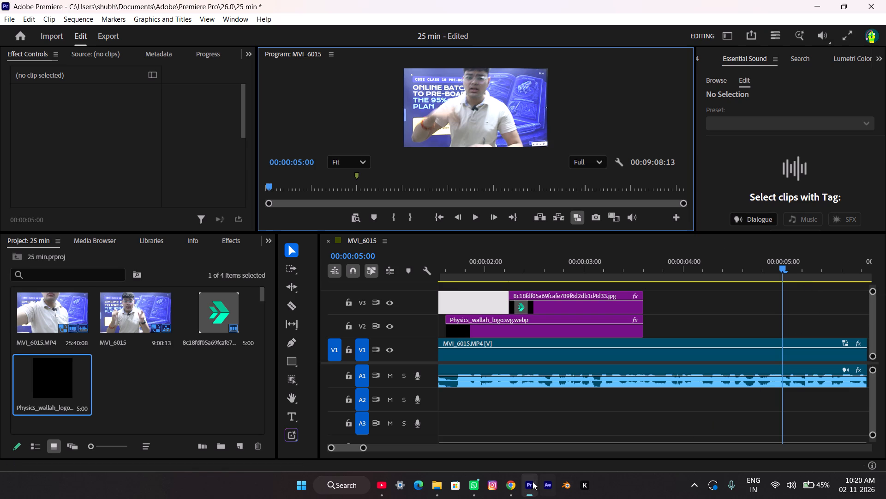
In Chrome, find the white-background Physics Wallah logo from Pinterest in the "pw logo png" image results and save it.
left_click(509, 483)
scroll(424, 302, "down", 2)
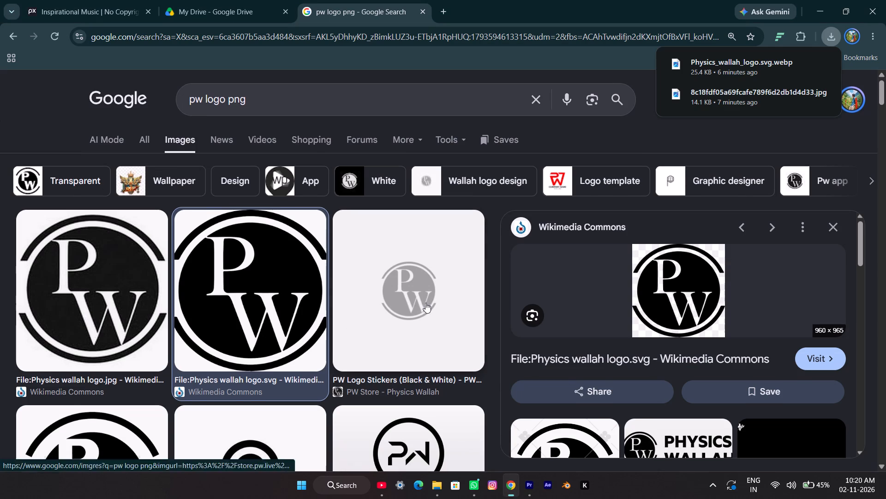
scroll(425, 303, "down", 2)
scroll(250, 272, "down", 4)
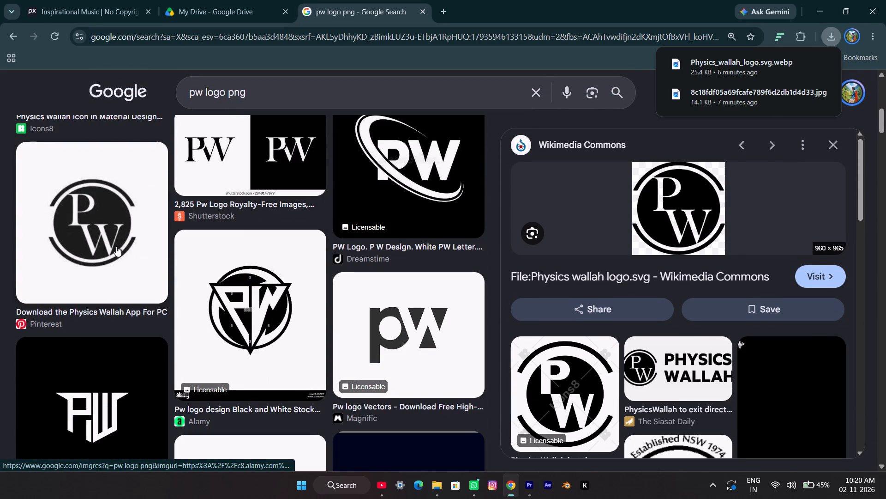
left_click(113, 242)
right_click(693, 259)
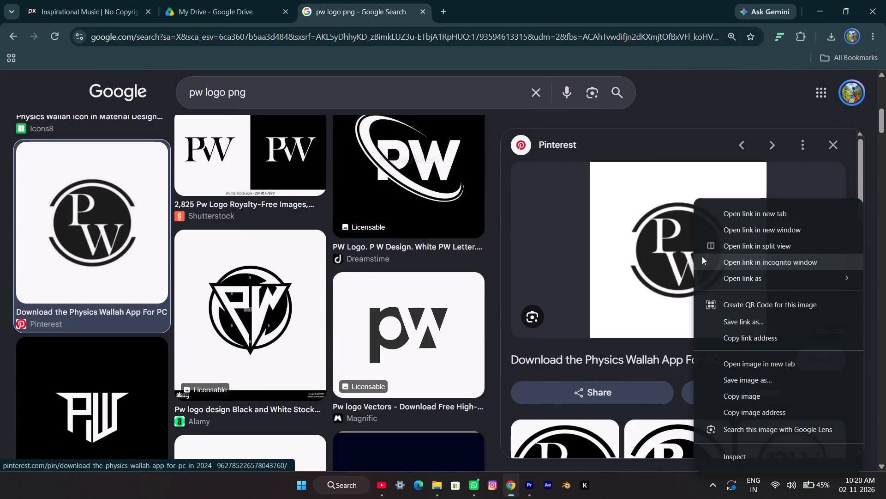
left_click(758, 379)
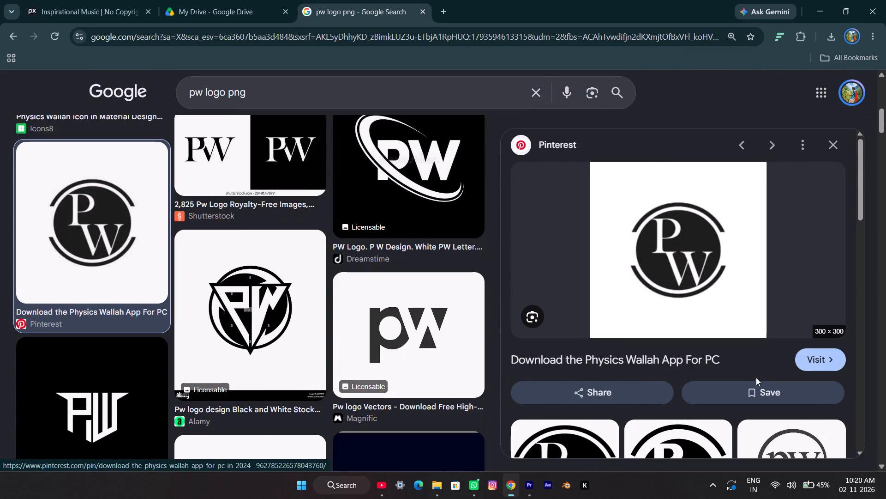
left_click(353, 255)
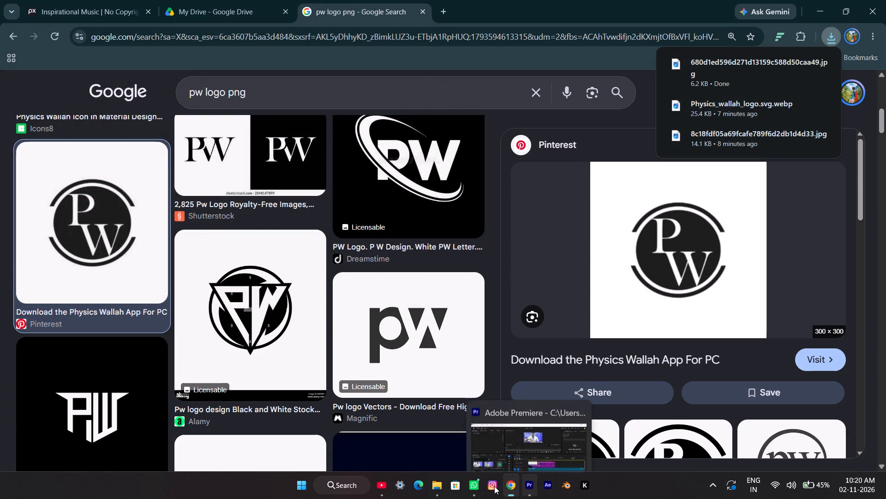
Import the newly saved PW logo image from File Explorer's recent files into the Premiere project bin.
left_click(440, 484)
left_click_drag(225, 320, 501, 492)
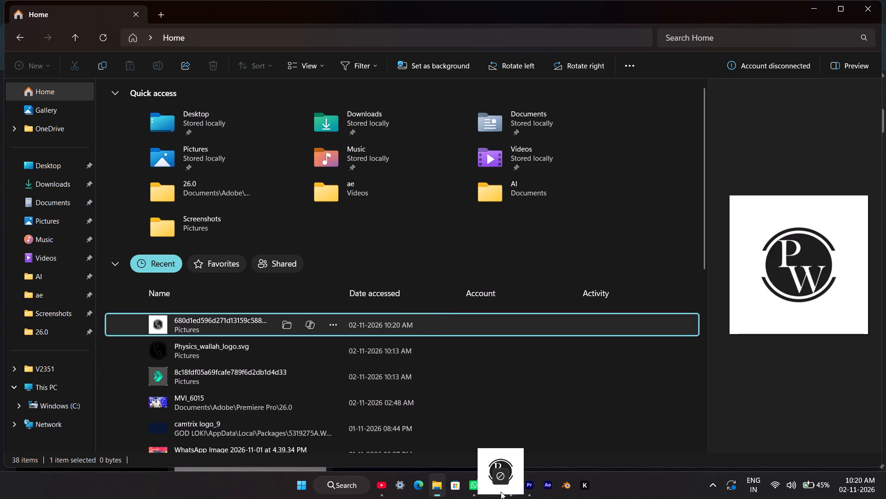
left_click_drag(501, 492, 99, 366)
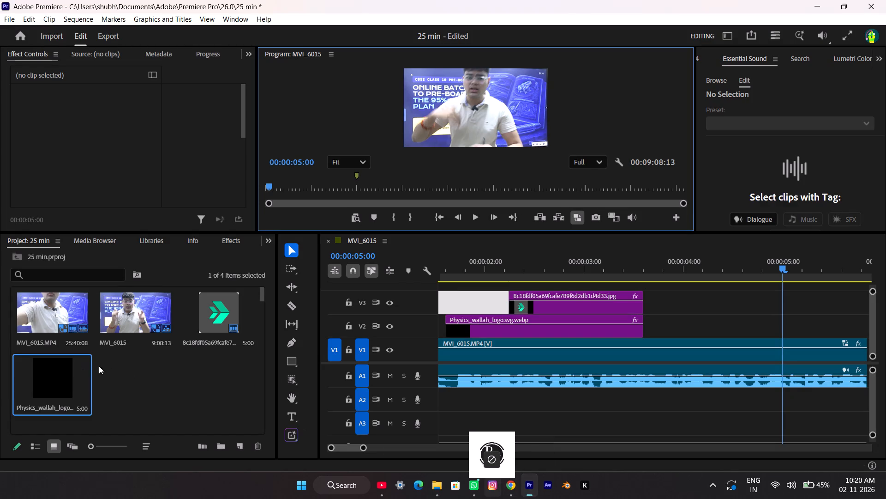
left_click_drag(99, 366, 136, 394)
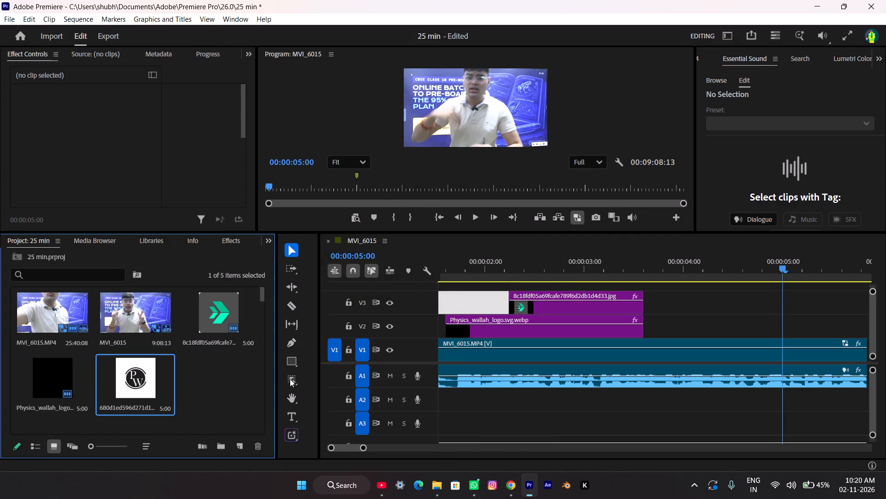
Replace the Physics Wallah clip on V2 with the newly imported PW logo from the bin, and check it at 00:00:02:03.
right_click(476, 329)
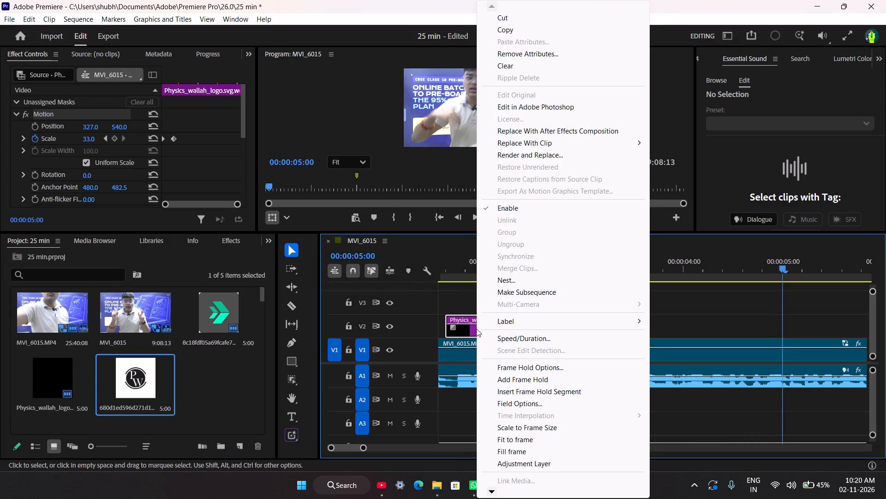
left_click(523, 138)
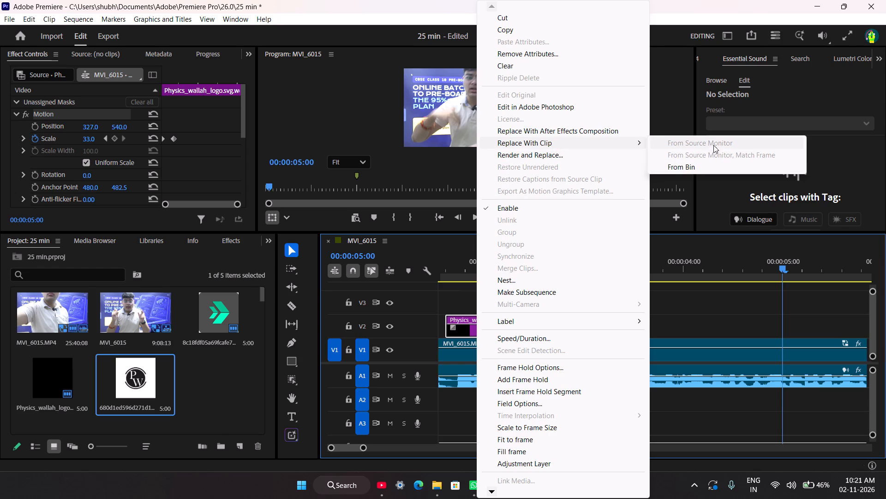
left_click(635, 143)
left_click(735, 142)
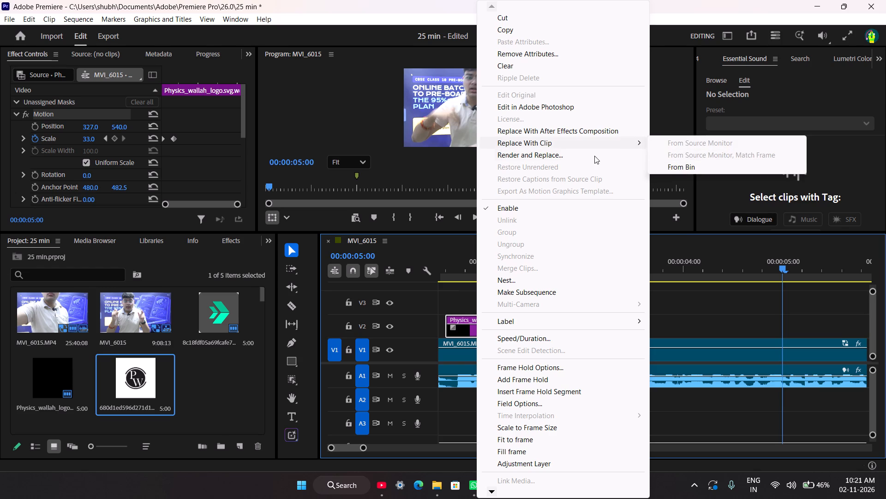
left_click(594, 156)
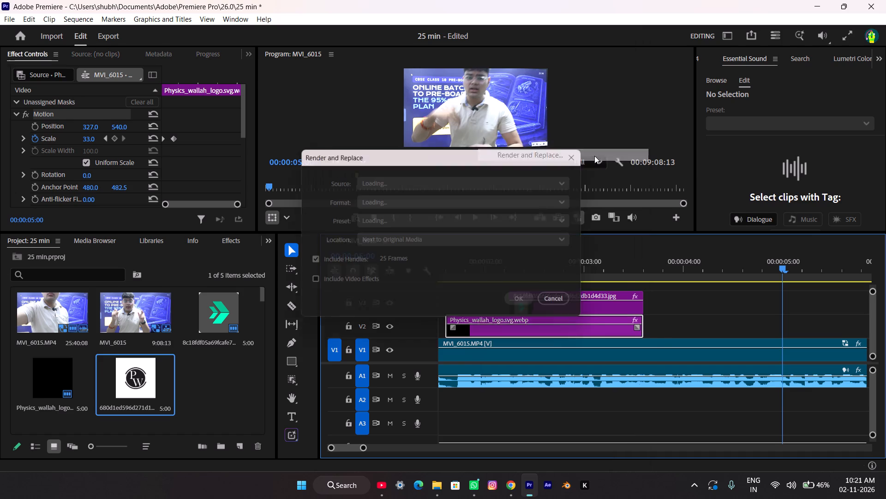
left_click(584, 153)
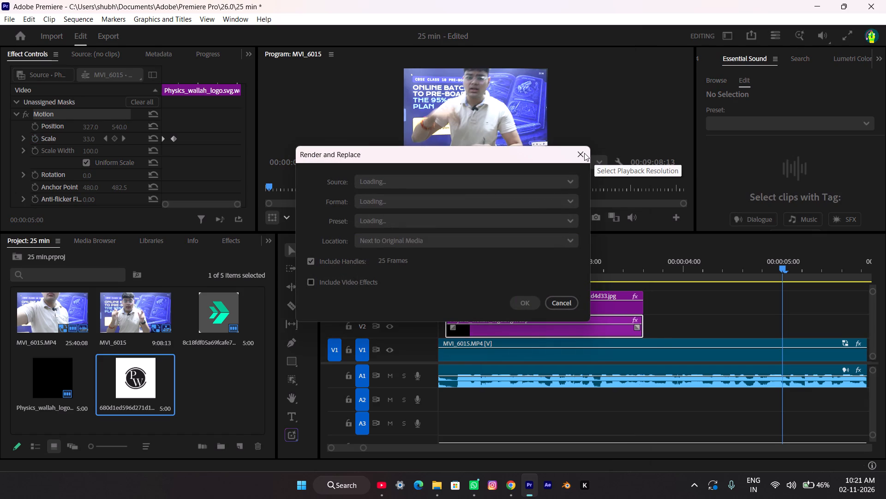
right_click(557, 319)
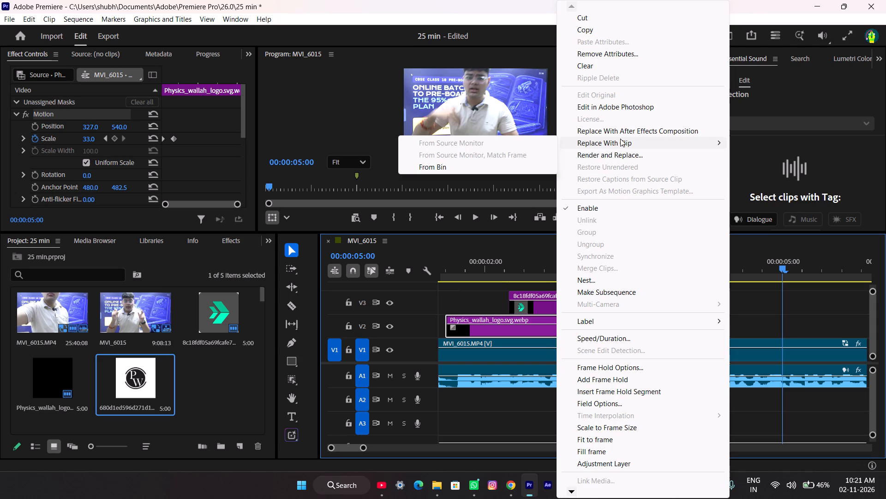
left_click(519, 169)
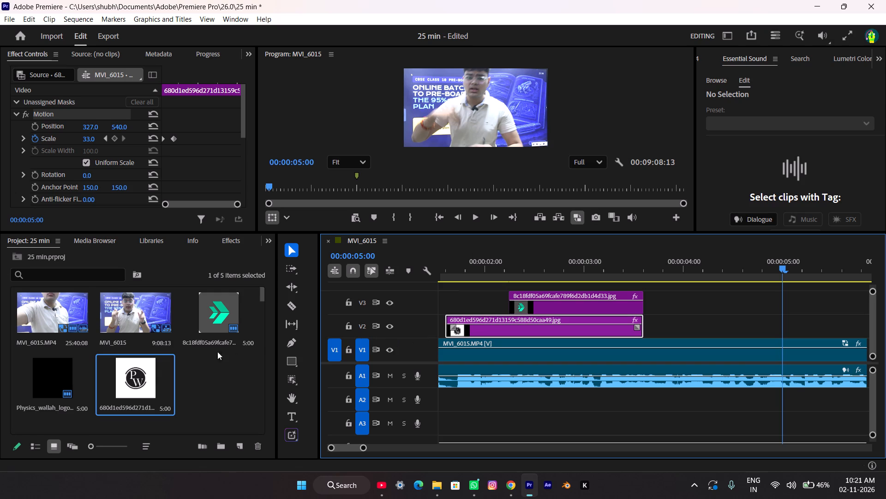
left_click_drag(780, 268, 707, 262)
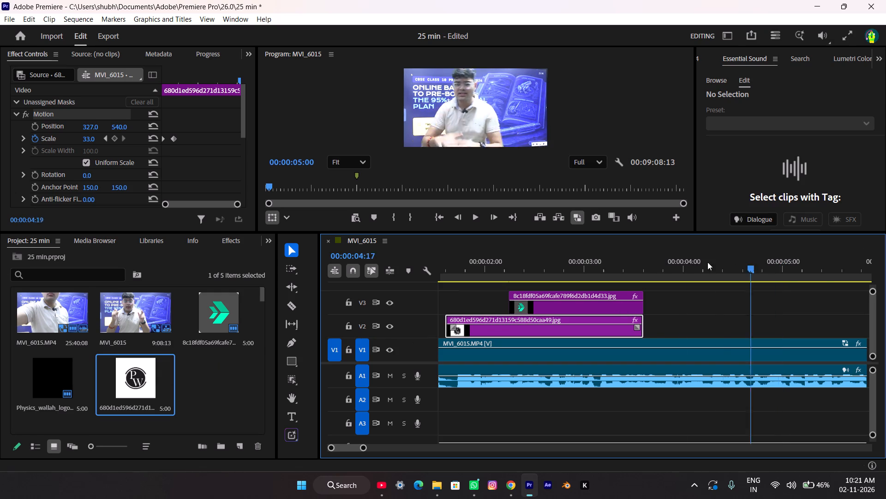
left_click_drag(707, 262, 494, 263)
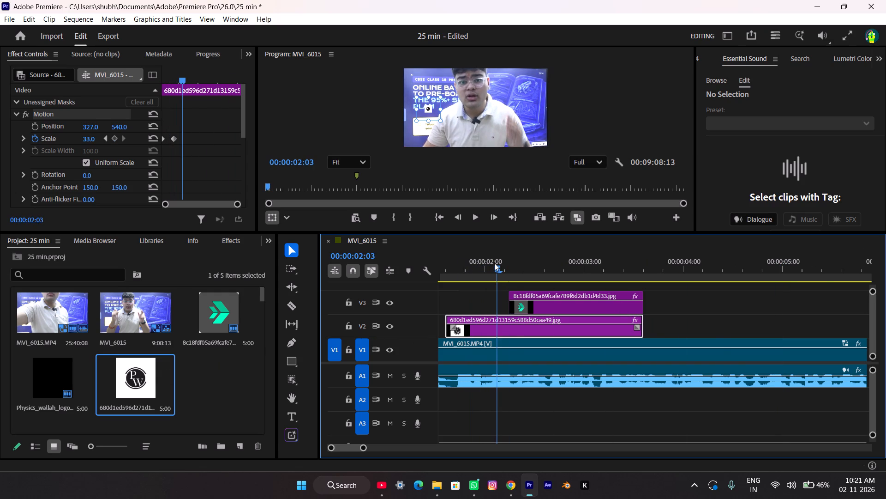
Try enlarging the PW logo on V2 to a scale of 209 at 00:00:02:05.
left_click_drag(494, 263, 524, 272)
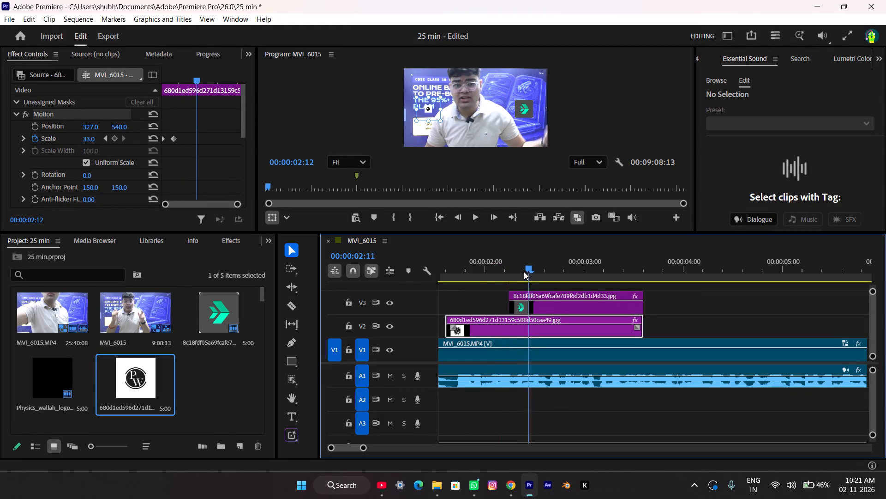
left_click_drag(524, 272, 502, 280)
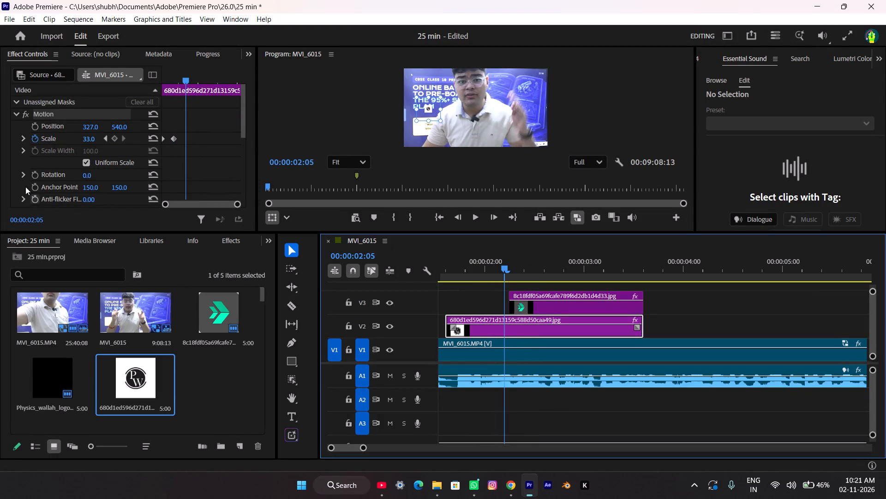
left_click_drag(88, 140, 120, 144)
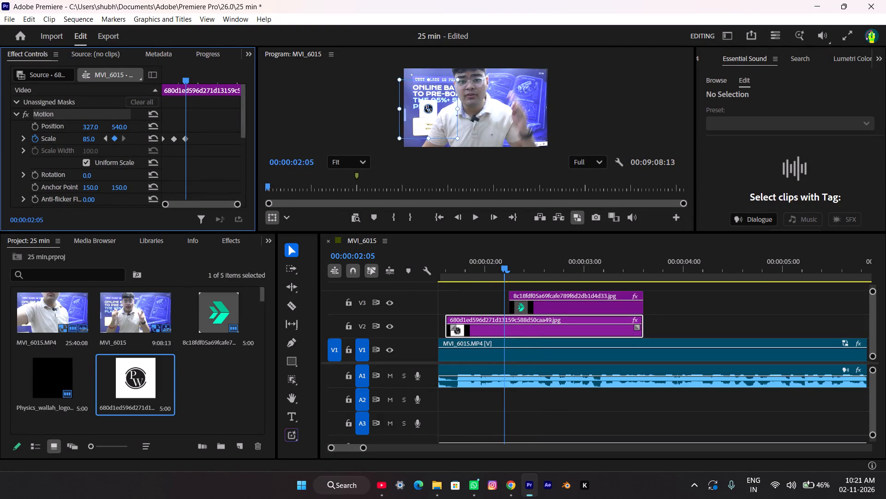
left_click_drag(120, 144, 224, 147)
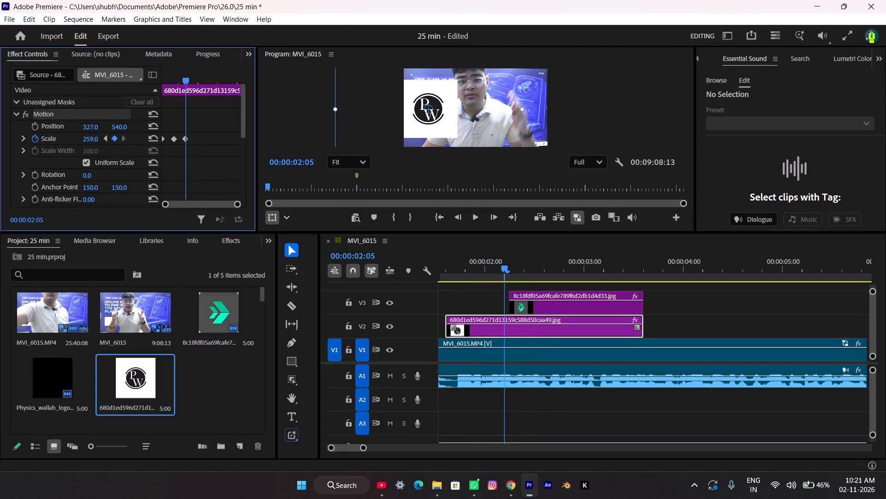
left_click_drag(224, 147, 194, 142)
Crop the white margins of the PW logo: 19% left, 16% top, 16% right and 17% bottom.
scroll(82, 136, "down", 5)
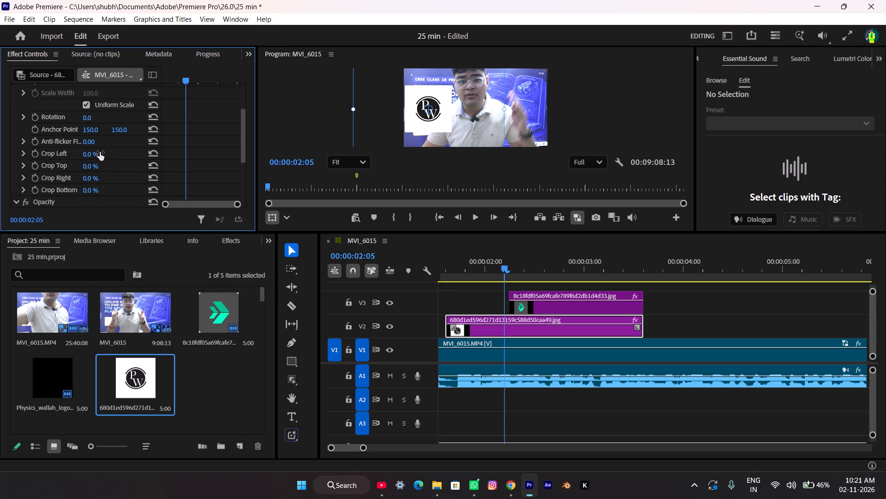
left_click_drag(93, 152, 111, 155)
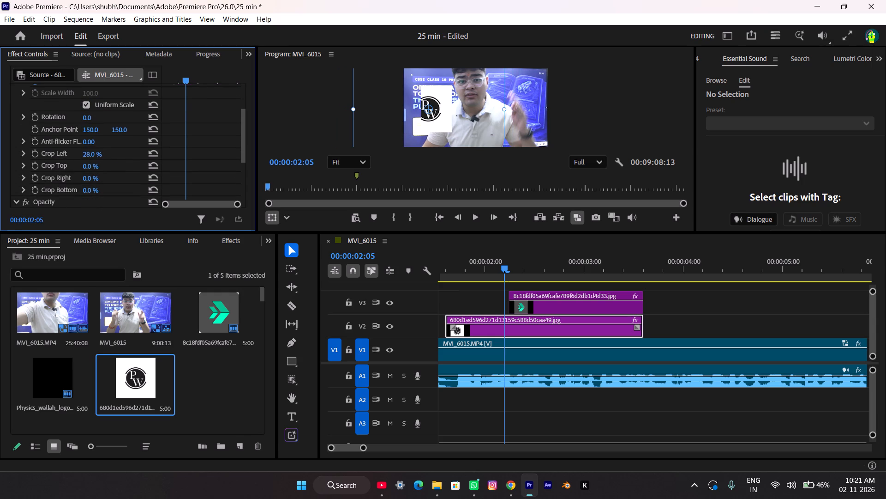
left_click_drag(111, 155, 106, 154)
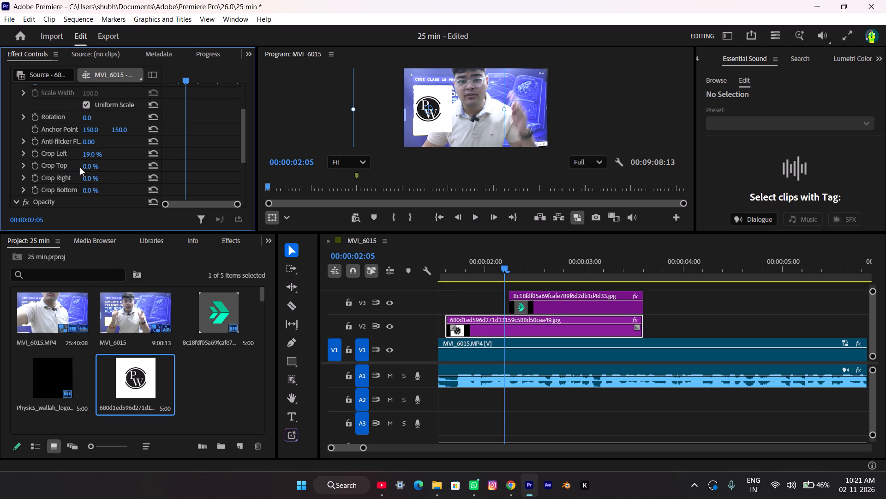
left_click_drag(90, 168, 100, 168)
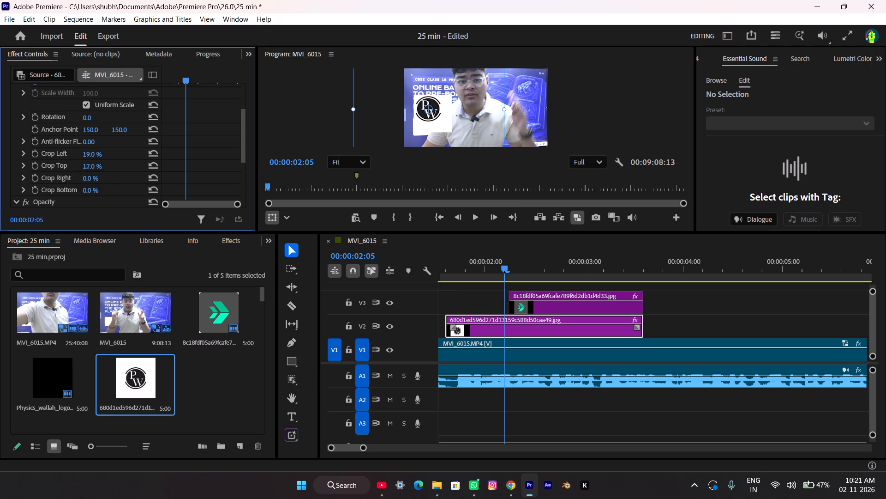
left_click_drag(100, 168, 99, 168)
left_click_drag(91, 174, 96, 175)
left_click_drag(96, 175, 100, 176)
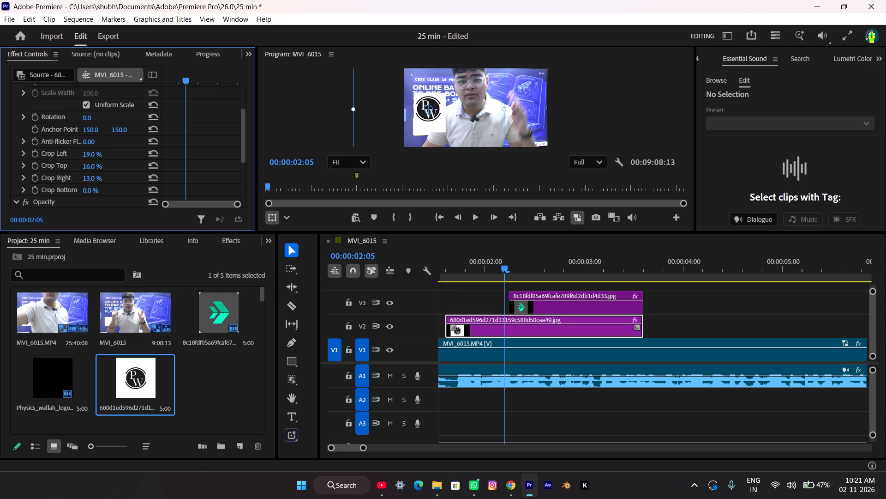
left_click_drag(100, 176, 101, 176)
left_click_drag(90, 190, 96, 190)
left_click_drag(96, 190, 100, 190)
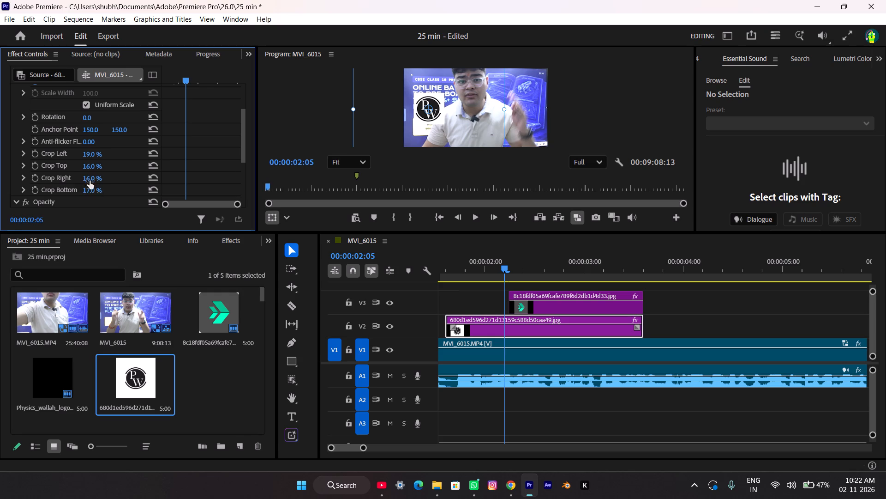
Delete all the existing Scale keyframes from the PW logo clip on V2.
scroll(84, 166, "up", 8)
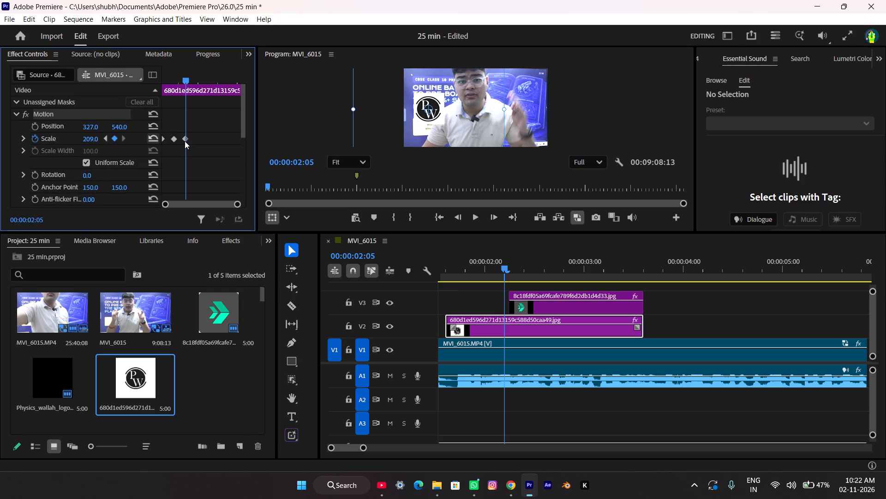
left_click(185, 141)
key("Delete")
key("BackSpace")
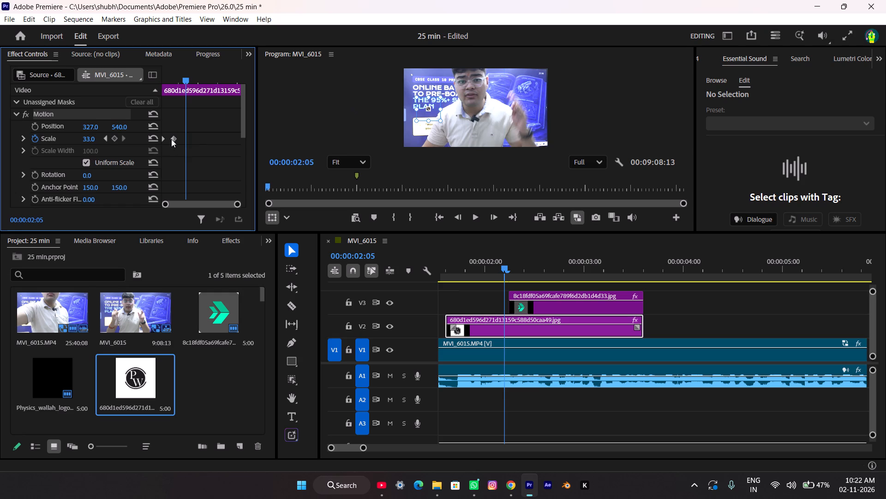
left_click(175, 140)
key("BackSpace")
left_click(166, 136)
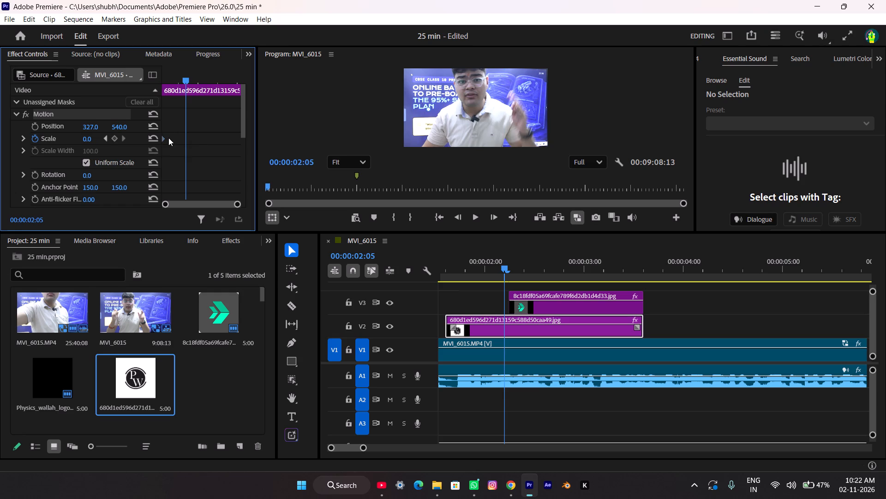
left_click(164, 138)
key("BackSpace")
Keyframe the PW logo's scale from 0 at 00:00:01:15 to 138 at 00:00:01:20.
left_click_drag(184, 81, 152, 80)
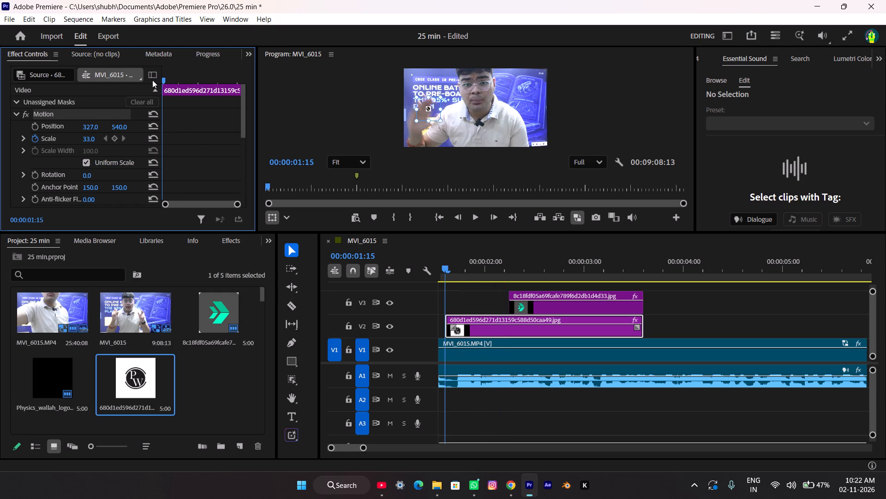
left_click_drag(152, 80, 139, 80)
left_click_drag(93, 138, 6, 130)
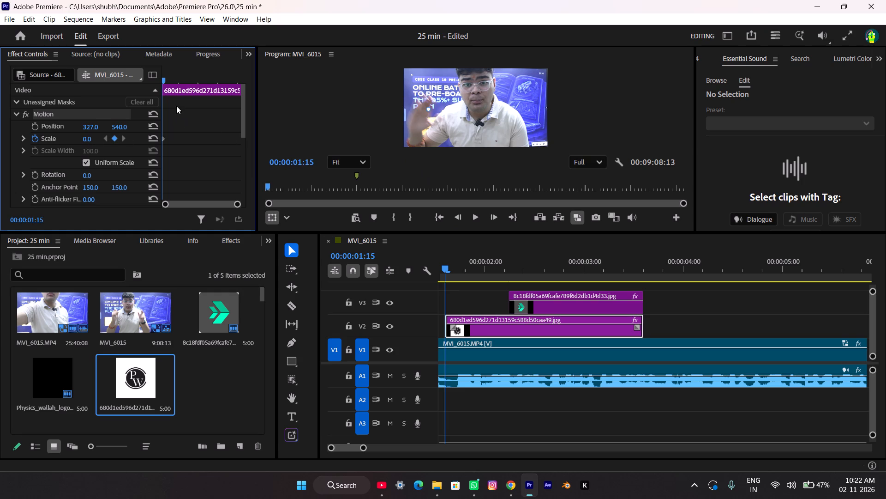
left_click_drag(165, 82, 174, 82)
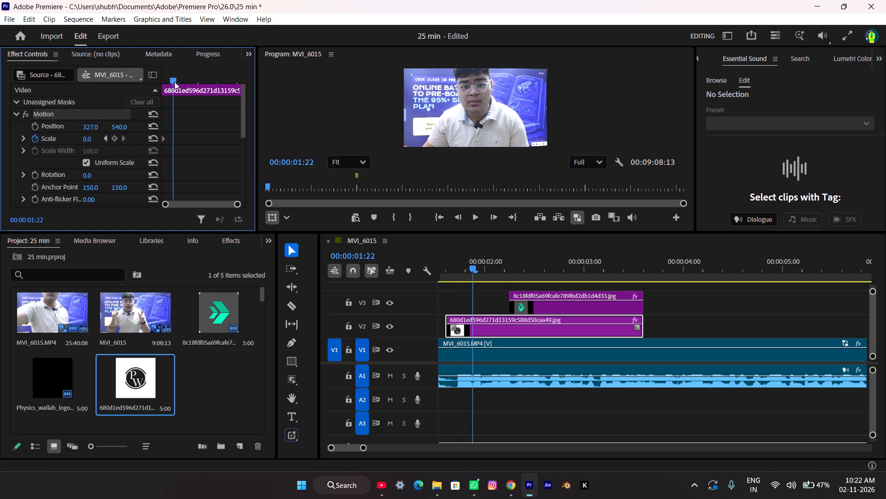
left_click_drag(174, 82, 173, 82)
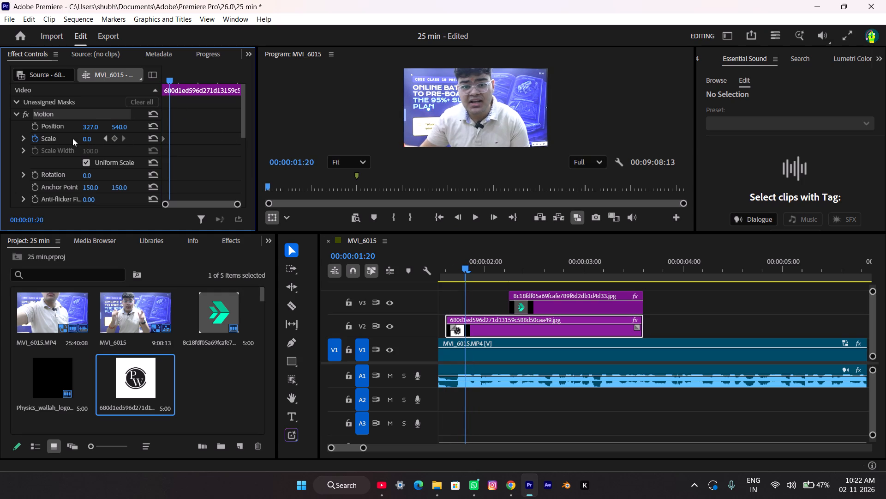
left_click_drag(88, 138, 102, 141)
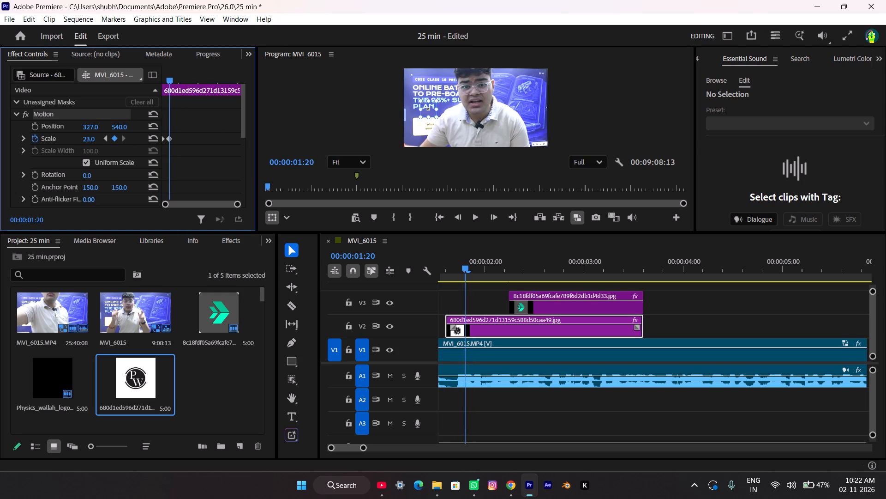
left_click_drag(102, 141, 121, 145)
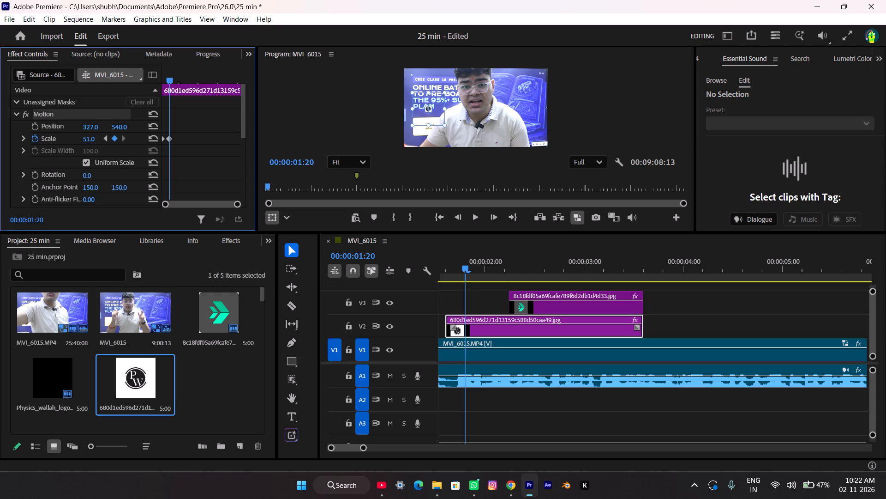
left_click_drag(121, 145, 148, 148)
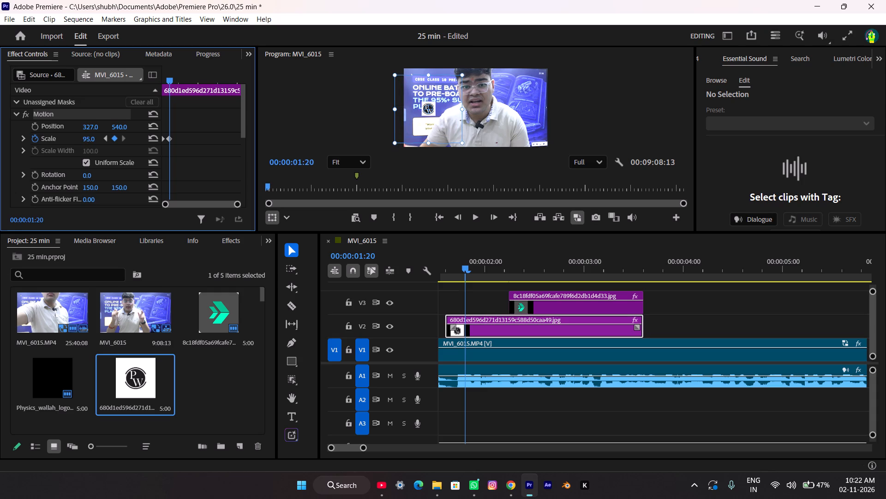
left_click_drag(148, 148, 158, 150)
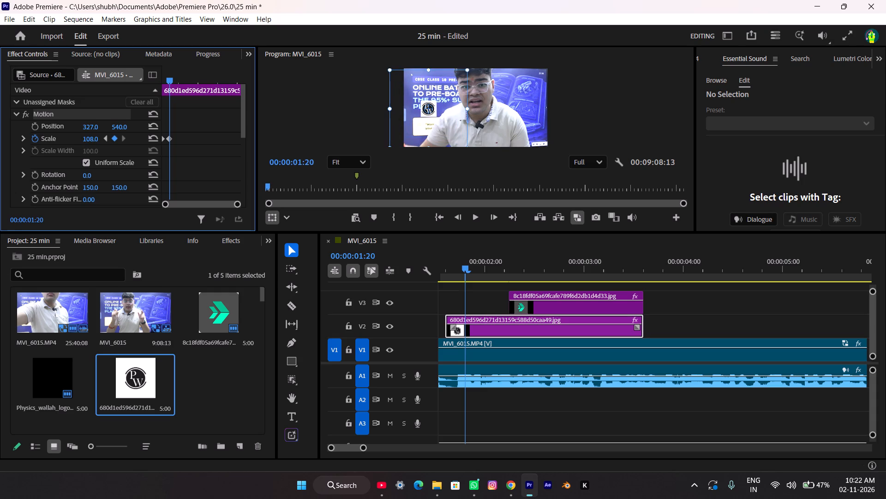
left_click_drag(158, 150, 180, 153)
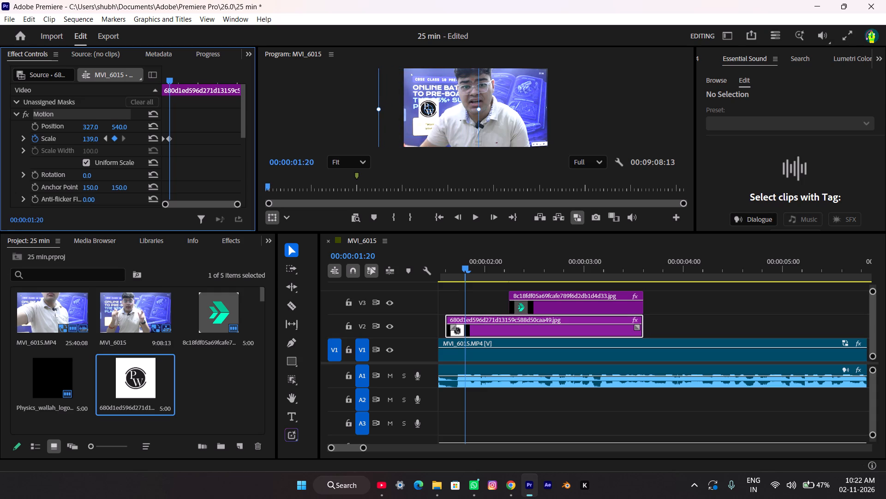
left_click_drag(180, 153, 181, 154)
Play the sequence from before the PW logo's entrance to check its new scale animation.
left_click_drag(467, 266, 445, 267)
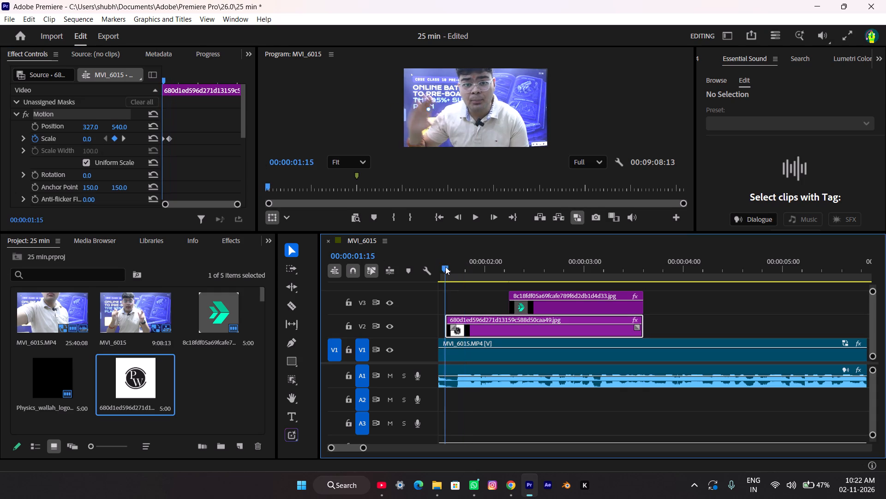
left_click_drag(445, 267, 438, 267)
left_click_drag(439, 268, 365, 262)
left_click(475, 218)
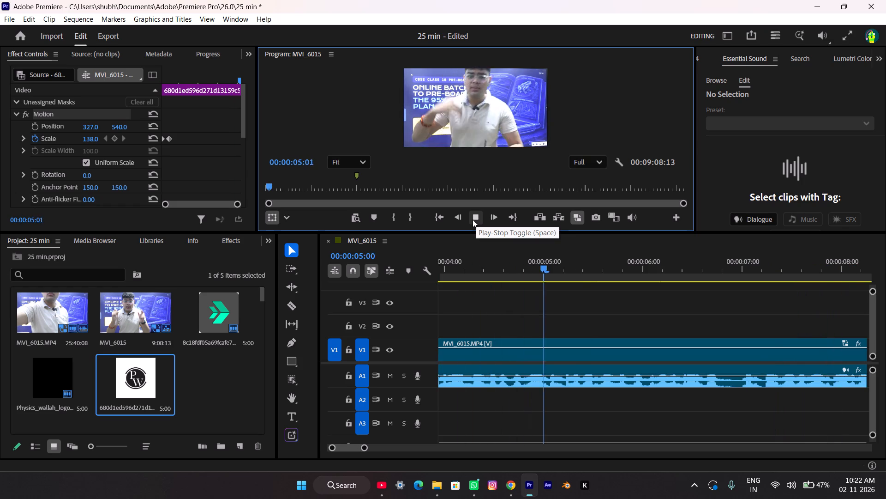
Play the logo section again from about 00:00:02:03 and trim the ends of both logo clips on V3 and V2 to 00:00:02:24.
left_click_drag(700, 272, 539, 273)
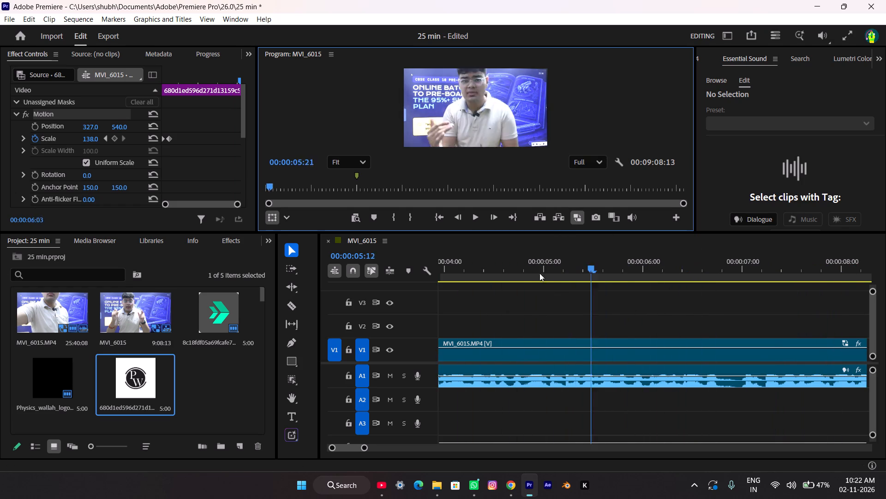
left_click_drag(539, 273, 539, 296)
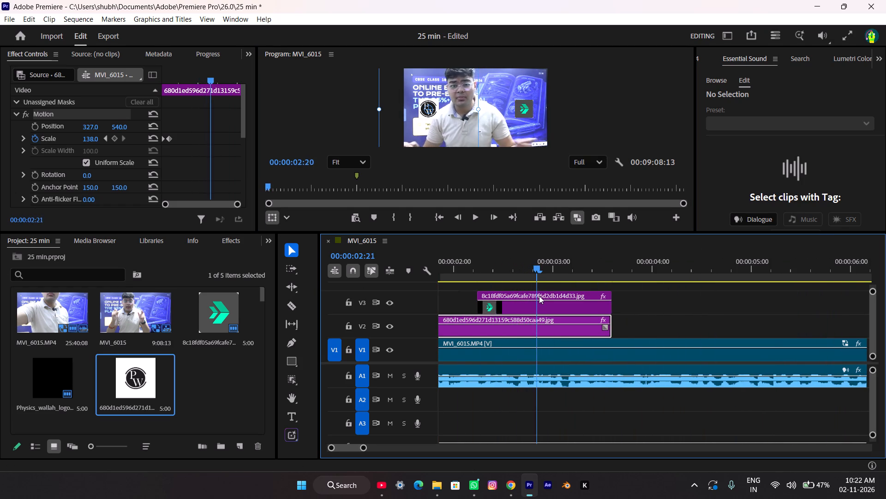
left_click_drag(539, 296, 462, 296)
left_click(479, 217)
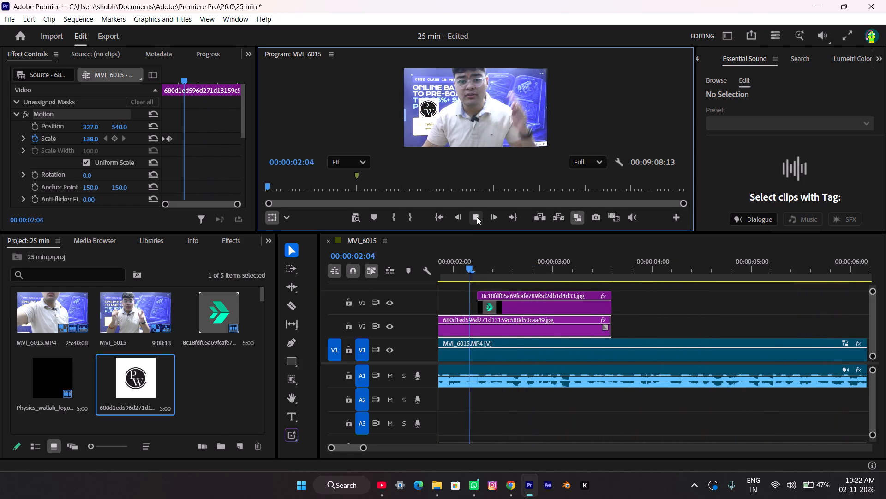
left_click(475, 217)
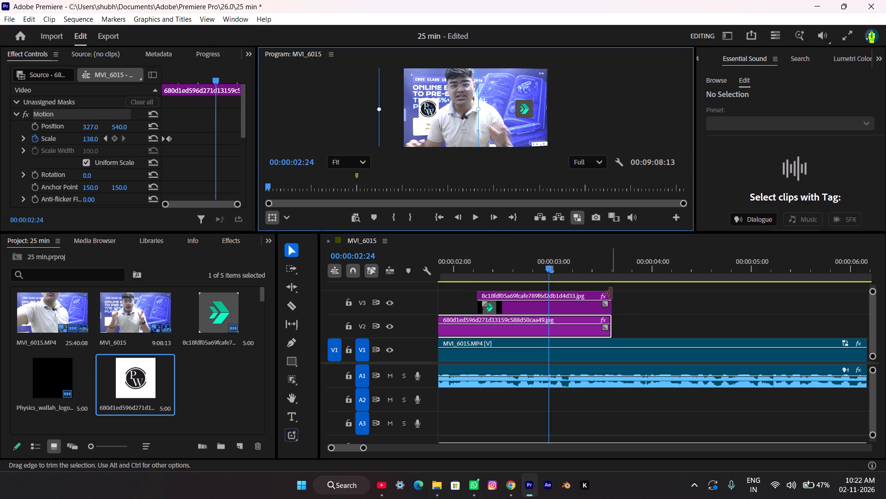
left_click_drag(611, 293, 557, 288)
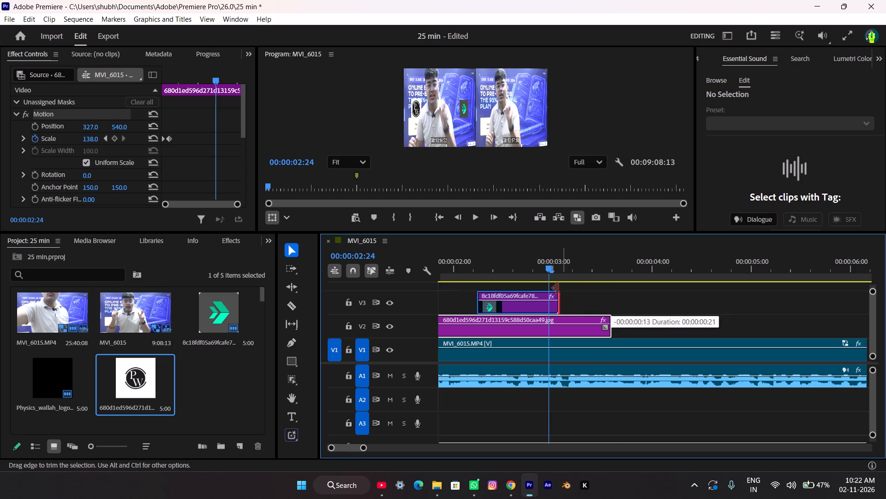
left_click_drag(557, 288, 551, 288)
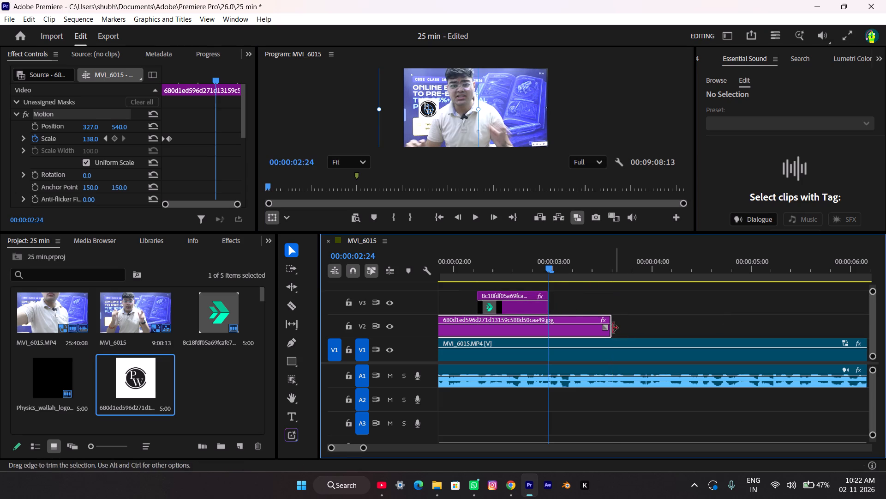
left_click_drag(610, 318, 554, 314)
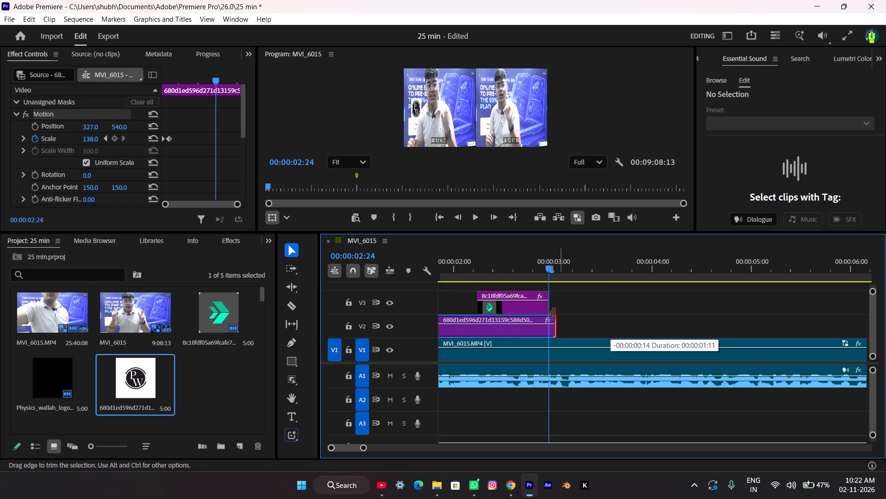
left_click_drag(554, 314, 551, 313)
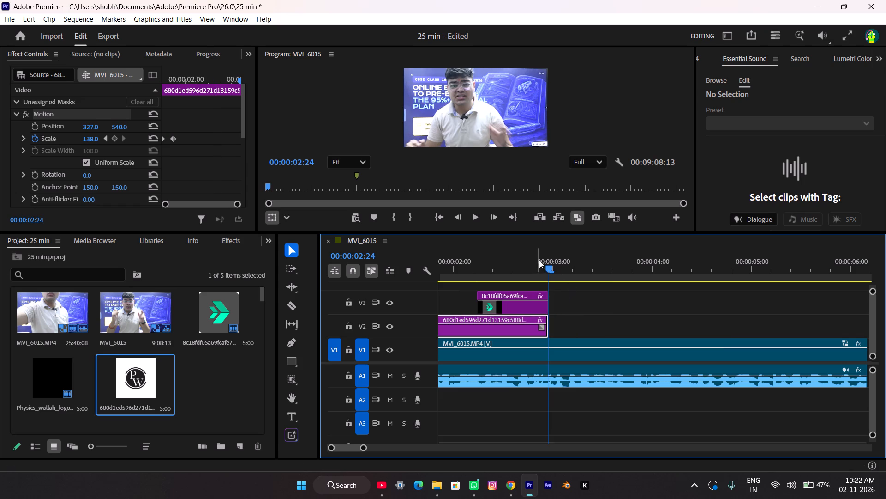
Play from just before the logos' trimmed ends to 00:00:10:06 to check their exit and the speech that follows.
left_click_drag(548, 269, 521, 272)
left_click(471, 220)
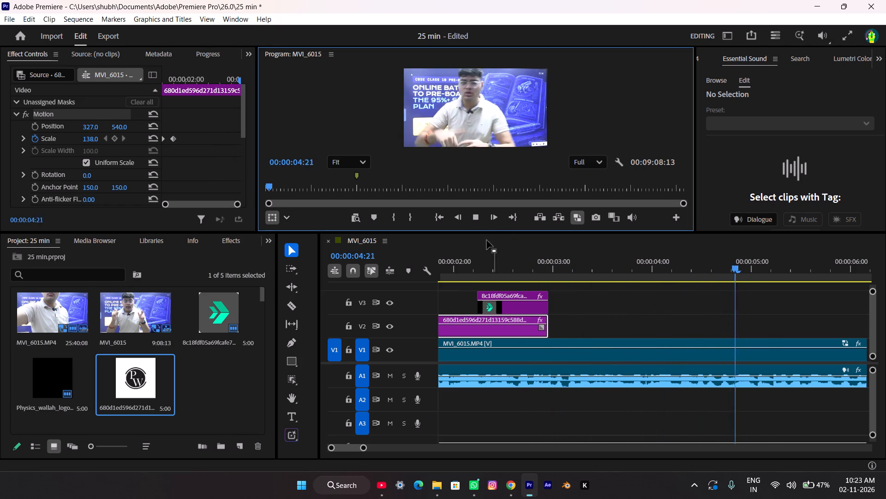
left_click(473, 215)
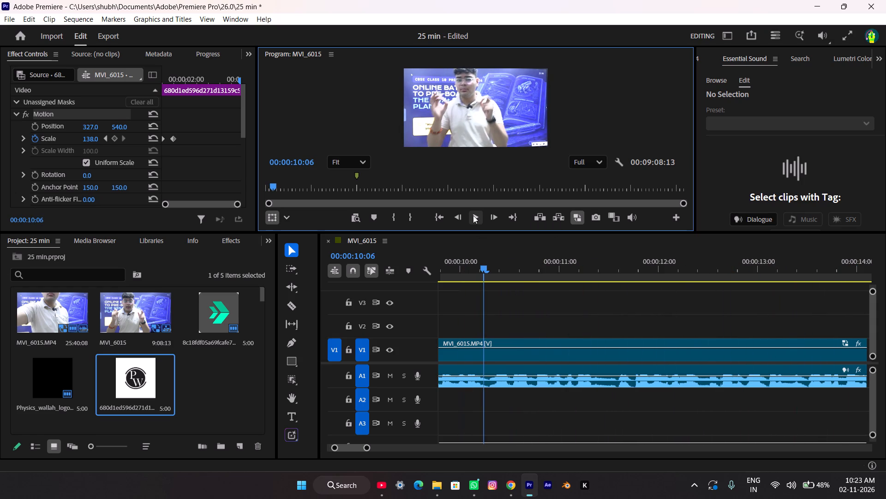
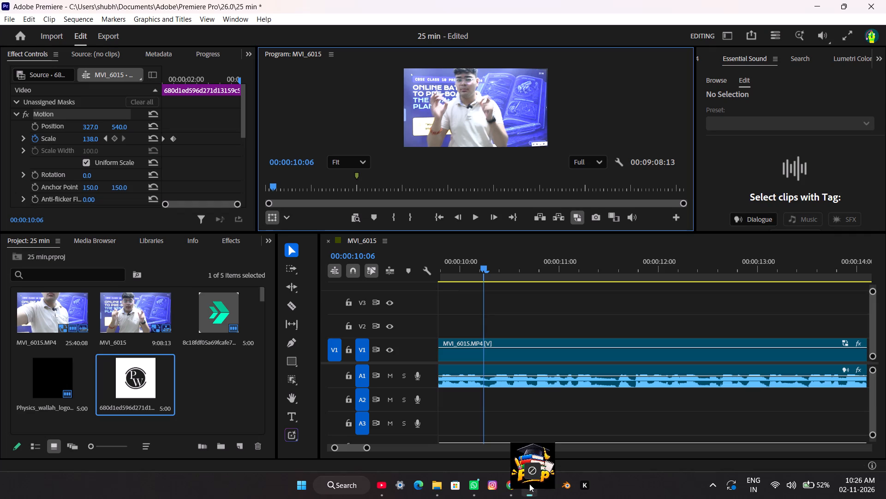
left_click_drag(529, 484, 213, 373)
Replay the speech between about 00:00:04:03 and 00:00:13:15 to find where the Prep emblem should appear.
left_click_drag(489, 261, 482, 280)
left_click(471, 218)
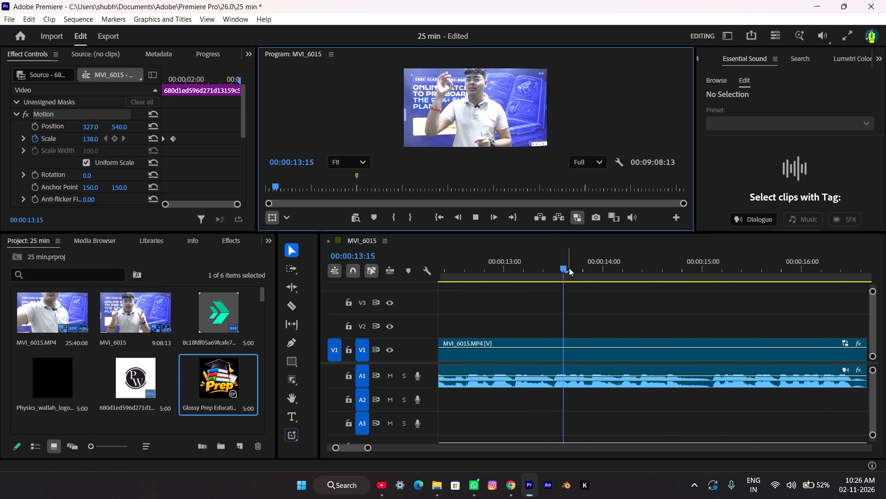
left_click_drag(568, 267, 417, 288)
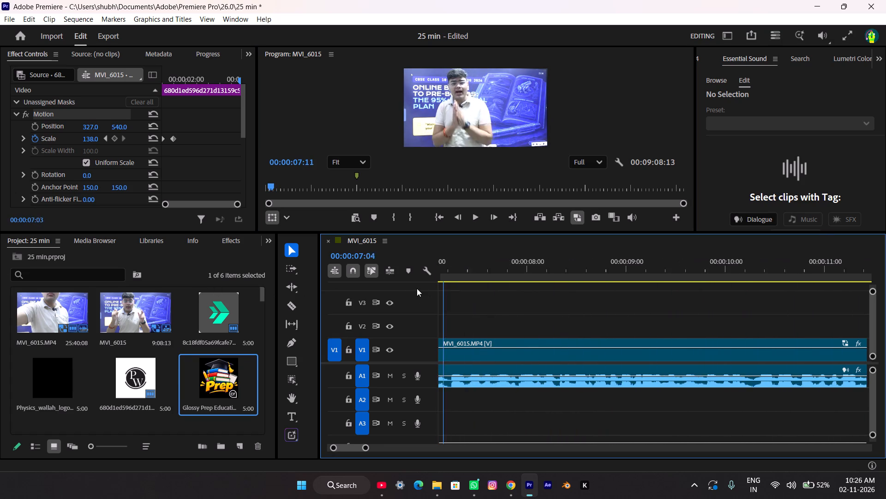
left_click_drag(417, 288, 411, 288)
left_click(472, 214)
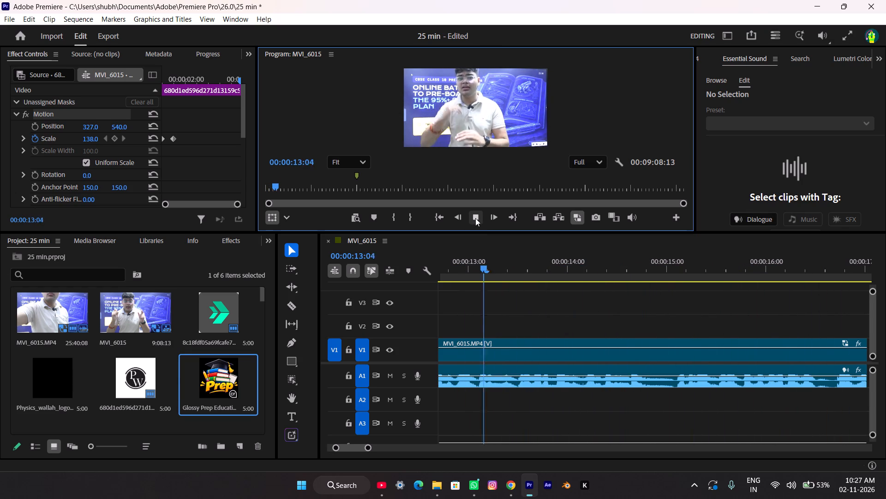
left_click(475, 218)
left_click_drag(518, 268, 462, 272)
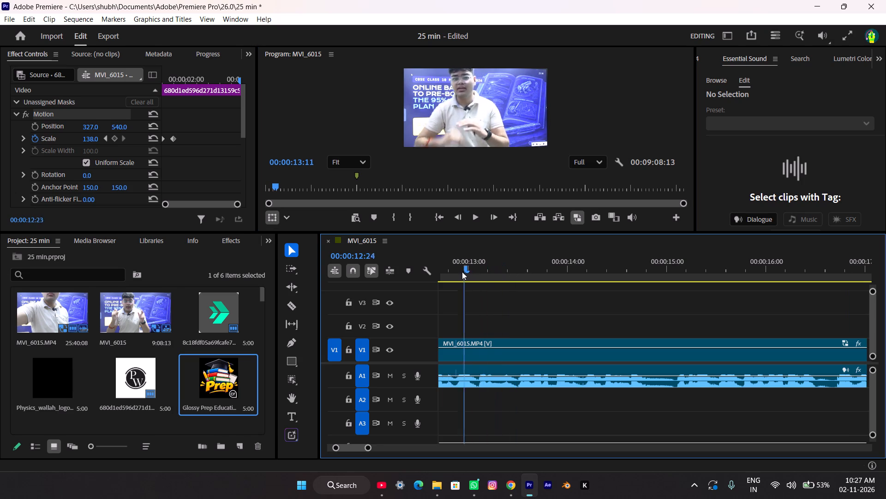
left_click_drag(462, 272, 525, 288)
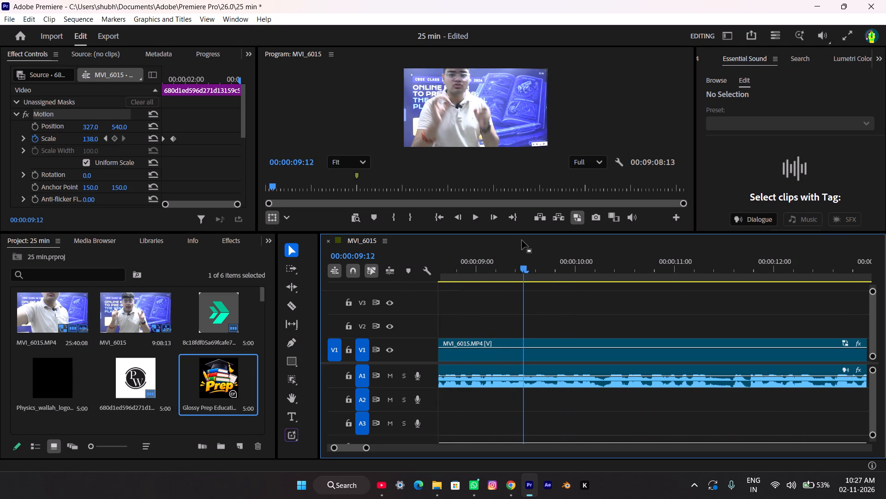
left_click(476, 217)
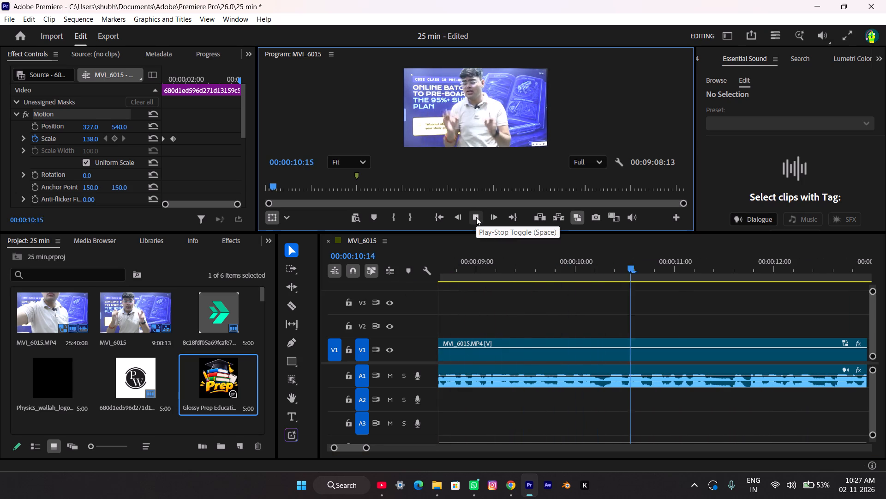
left_click_drag(800, 265, 714, 268)
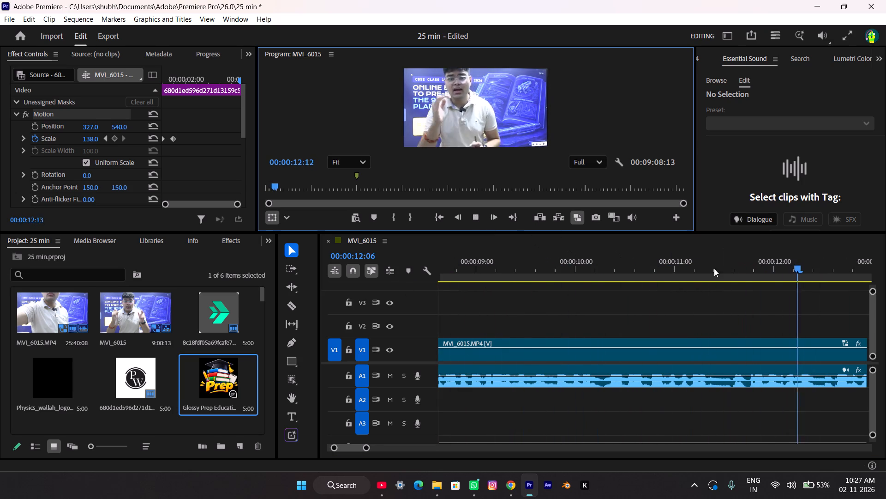
left_click_drag(714, 268, 271, 278)
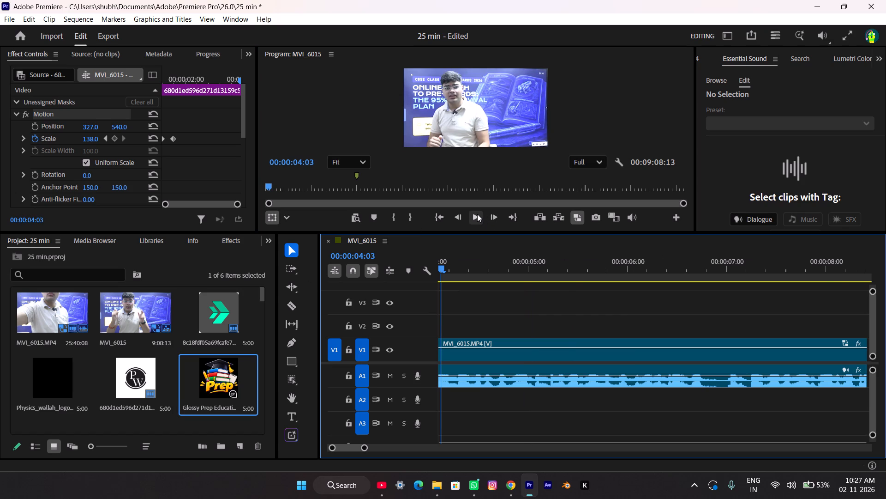
left_click(477, 214)
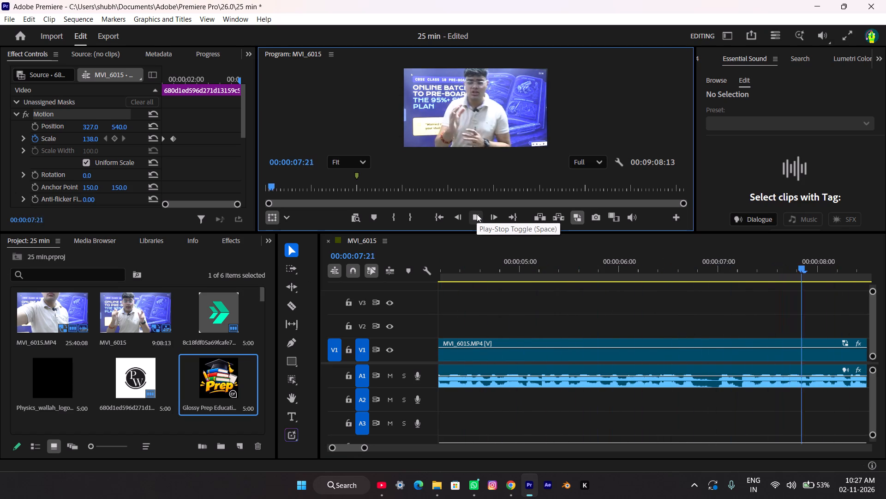
left_click(477, 214)
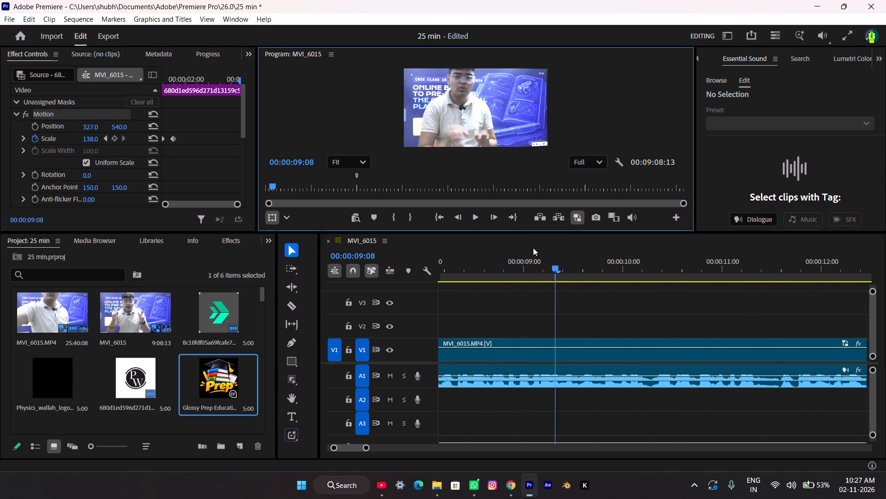
Place Glossy Prep Education Emblem.png on V2 above the speaker clip, starting at 00:00:08:18.
left_click_drag(555, 271, 487, 284)
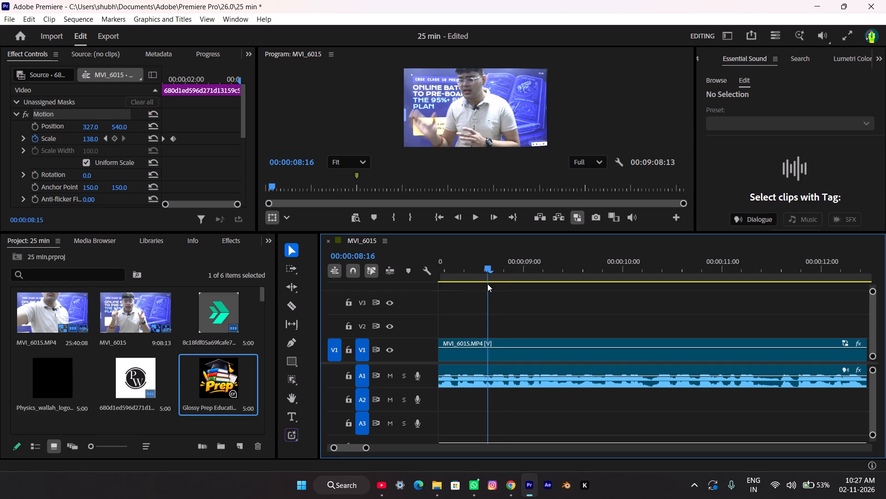
left_click_drag(487, 284, 498, 286)
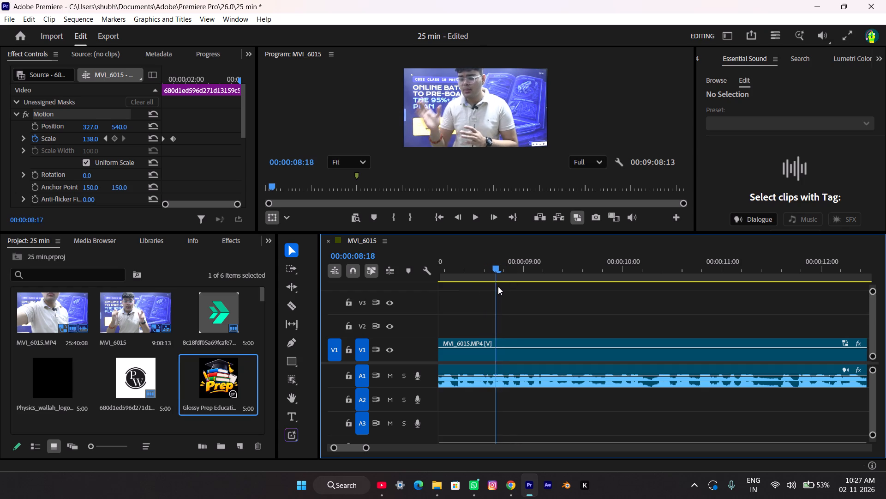
left_click_drag(498, 286, 490, 291)
left_click_drag(490, 291, 488, 292)
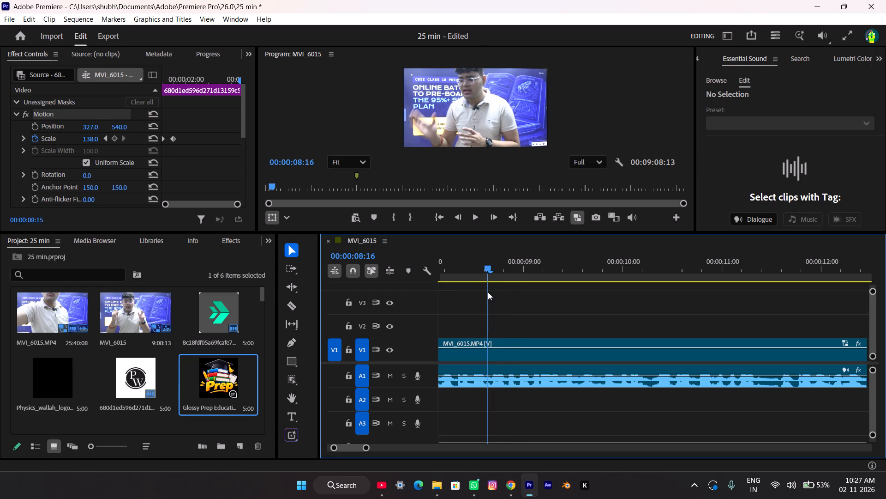
left_click_drag(488, 292, 497, 292)
left_click_drag(228, 374, 473, 329)
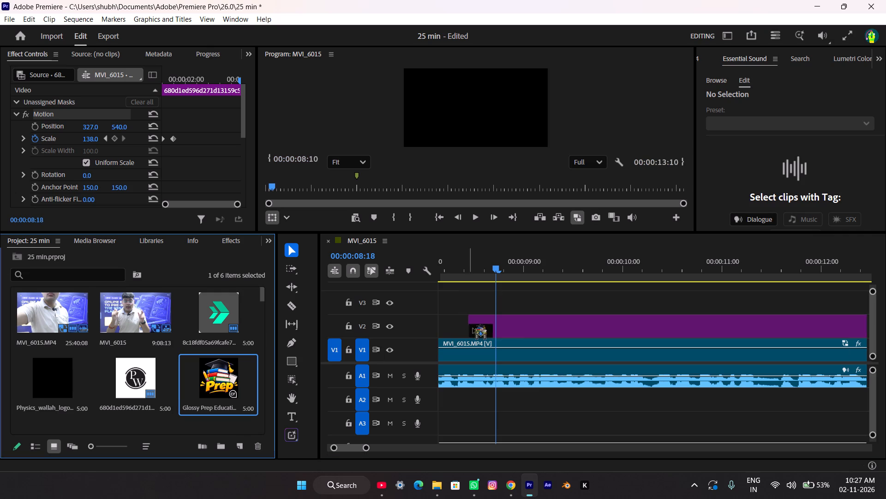
left_click_drag(473, 329, 490, 326)
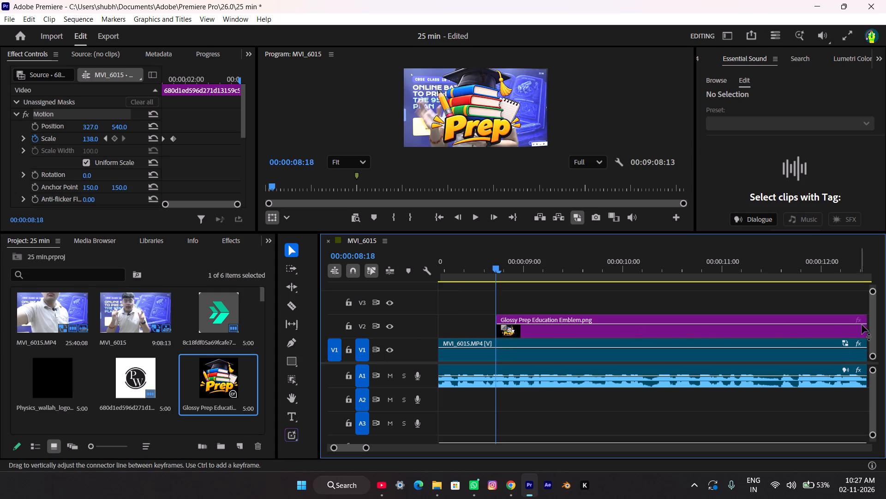
Trim the end of the Prep emblem clip on V2 back to about 00:00:09:04.
scroll(862, 325, "down", 13)
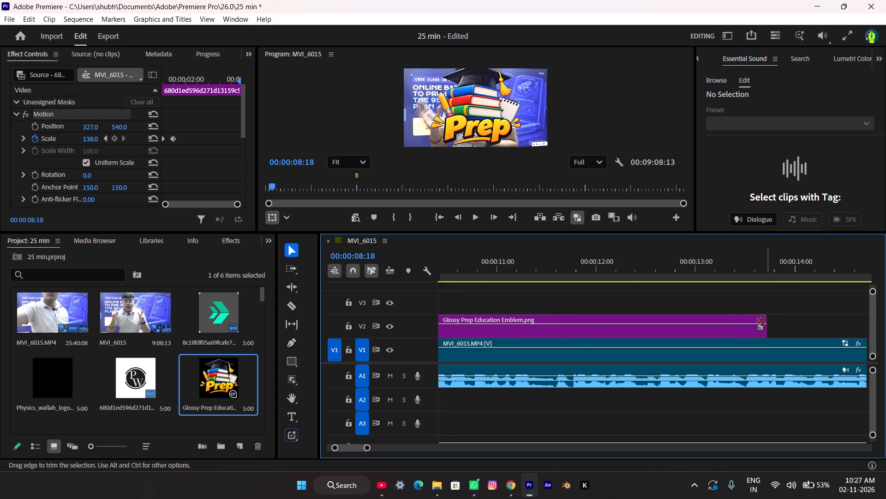
left_click_drag(763, 321, 551, 342)
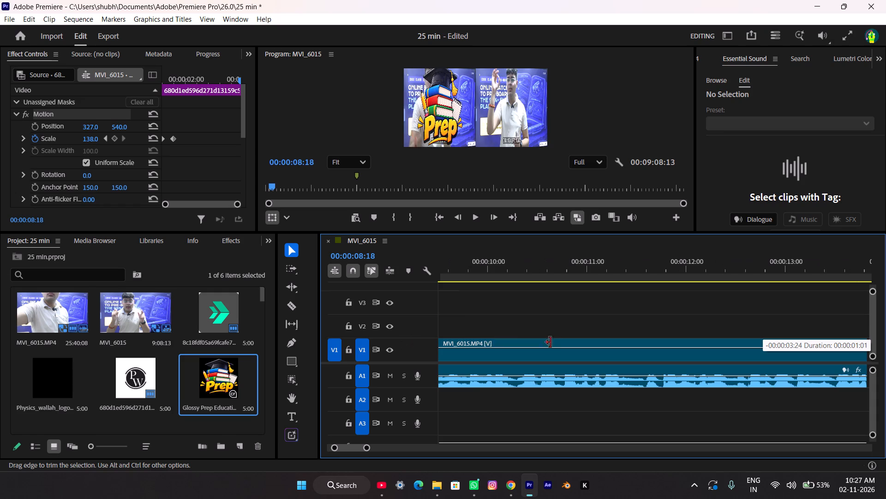
left_click_drag(551, 342, 485, 341)
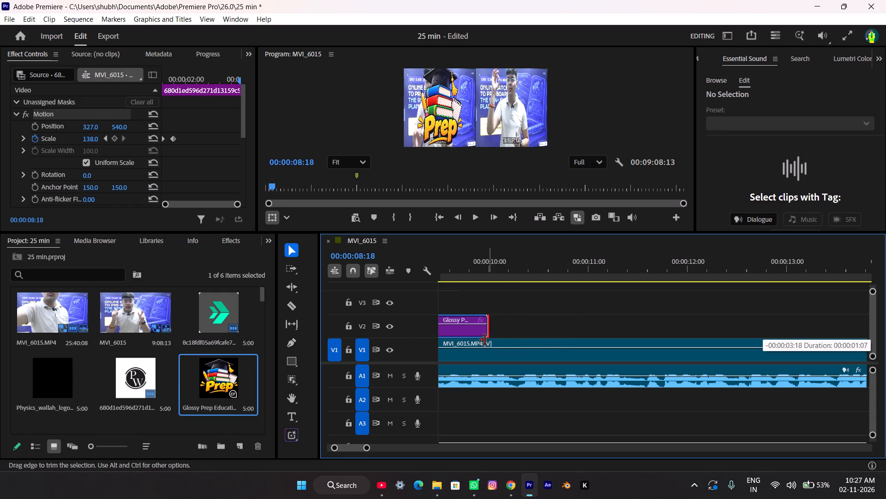
scroll(559, 337, "up", 8)
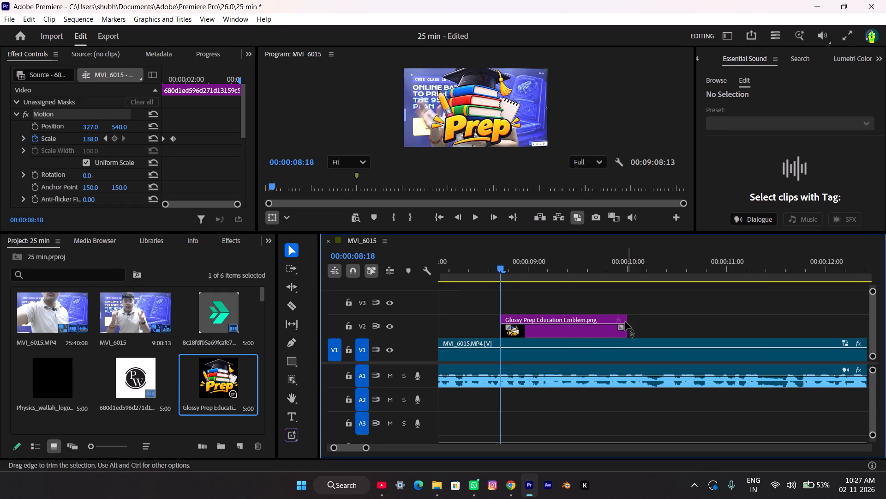
left_click_drag(628, 317, 560, 316)
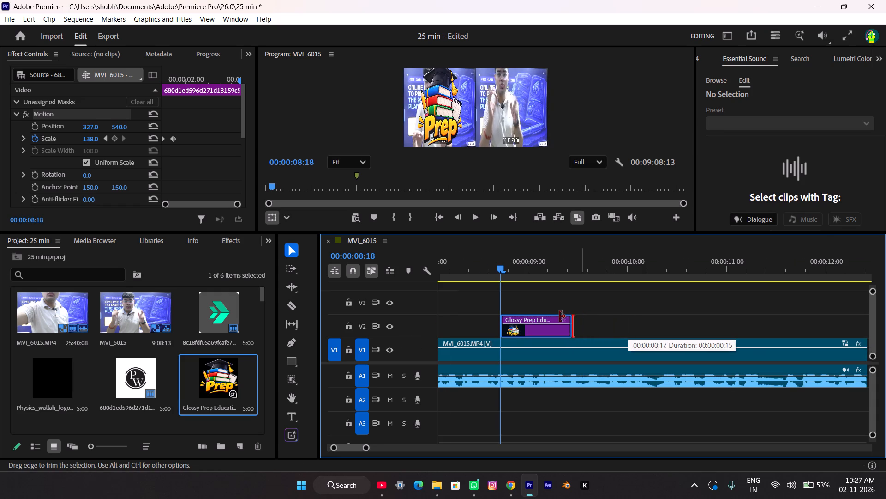
left_click_drag(560, 316, 549, 315)
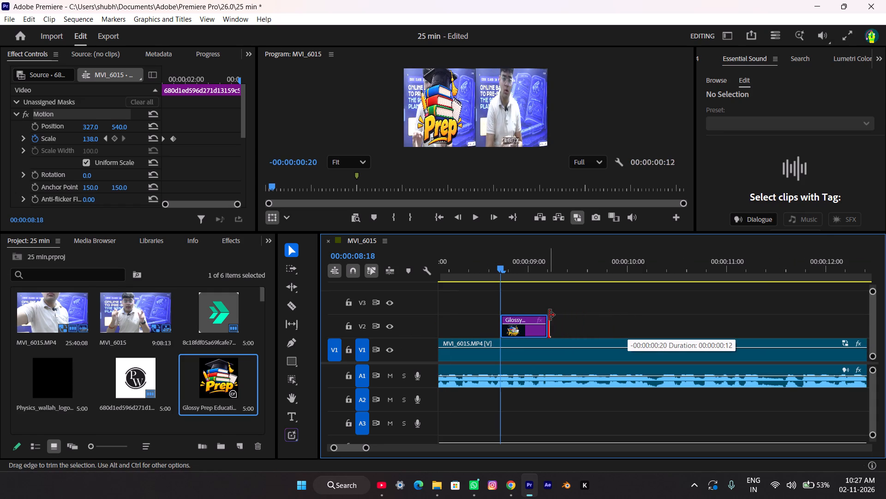
left_click_drag(549, 315, 545, 315)
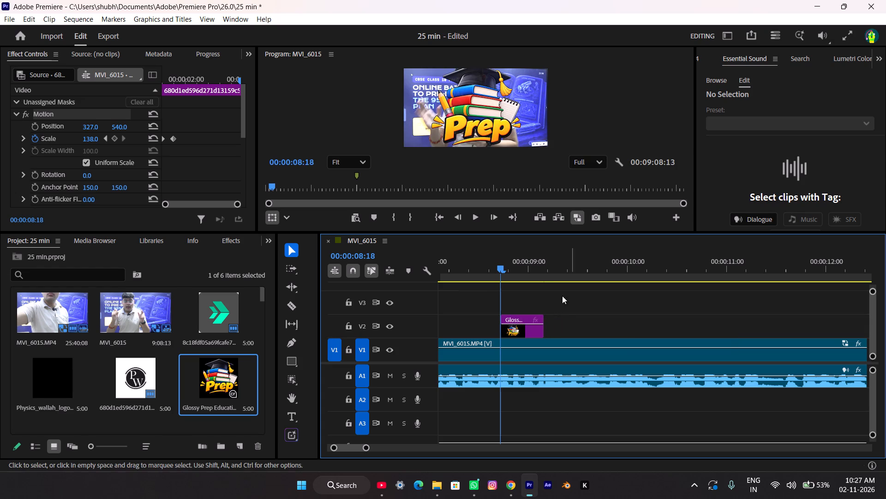
Scale the Prep emblem on V2 down to 32 and set its horizontal position to 1559, placing it beside the speaker.
left_click(526, 323)
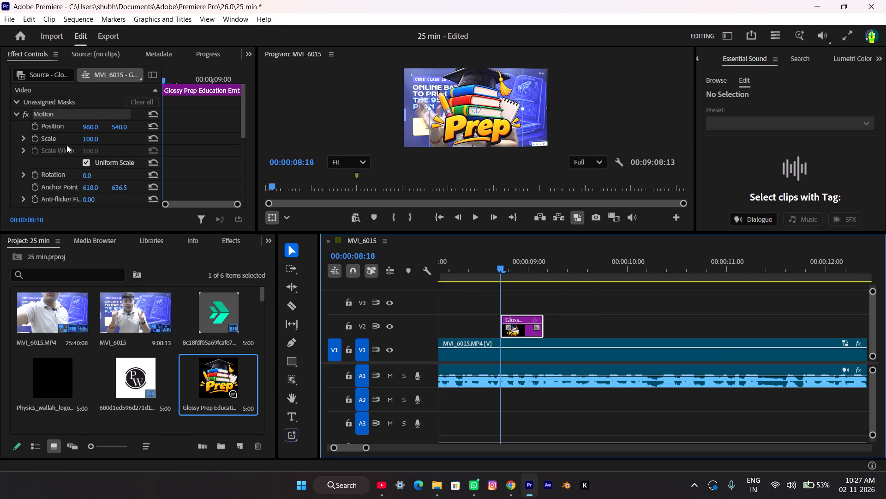
left_click_drag(92, 136, 69, 140)
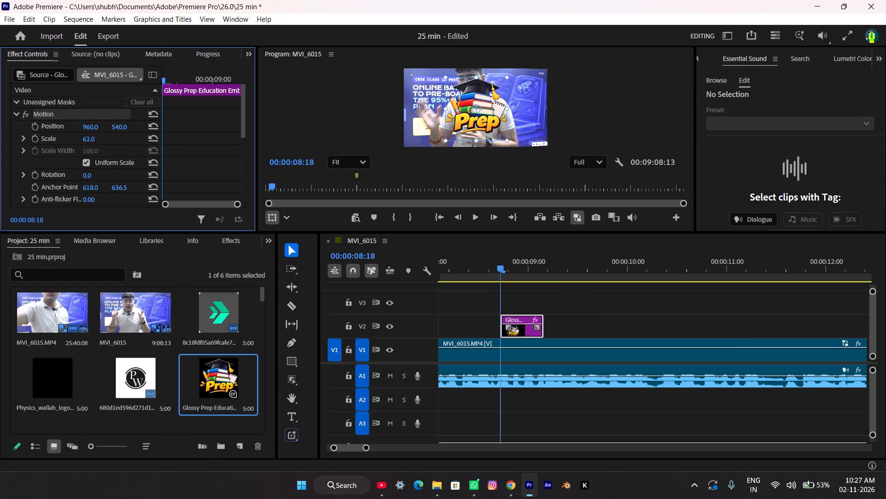
left_click_drag(69, 140, 61, 142)
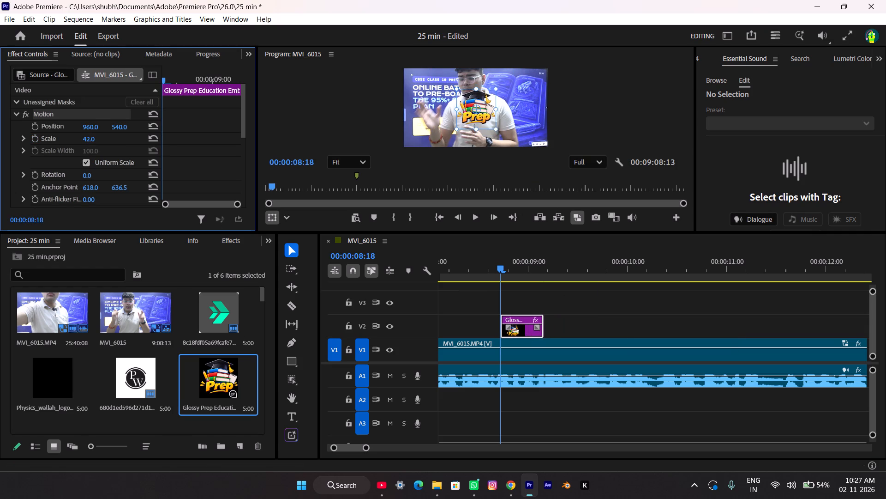
left_click_drag(61, 142, 61, 143)
left_click_drag(91, 127, 368, 127)
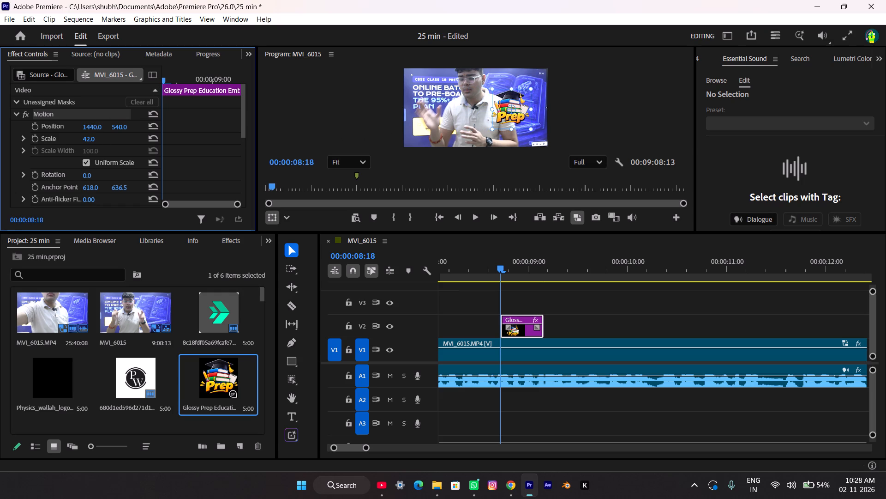
left_click_drag(368, 127, 383, 127)
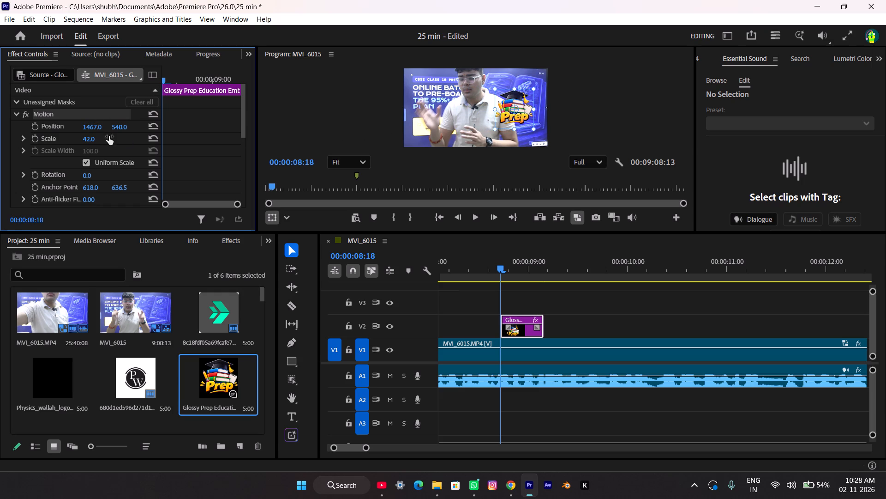
left_click(90, 138)
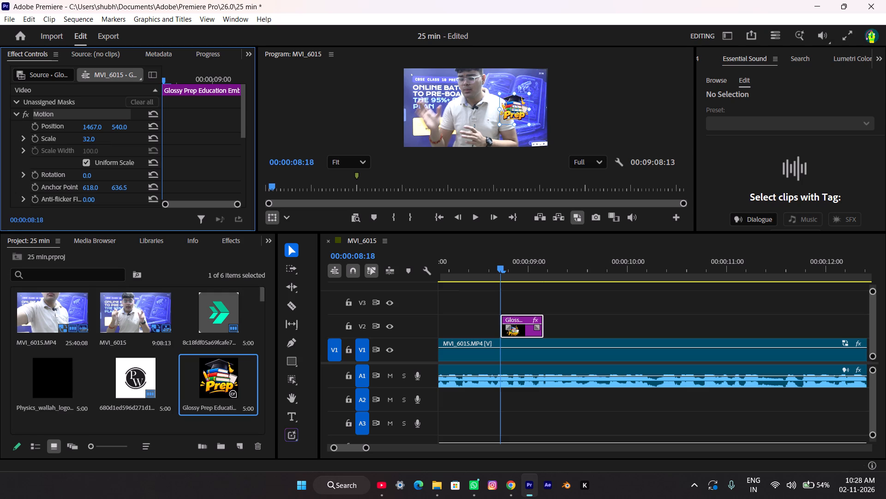
left_click_drag(91, 128, 94, 131)
left_click_drag(94, 131, 150, 134)
left_click(602, 297)
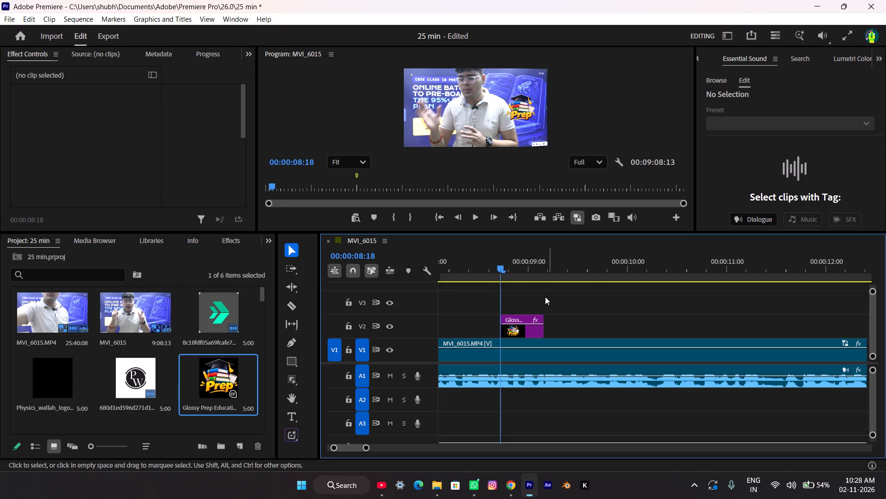
left_click_drag(499, 265, 489, 271)
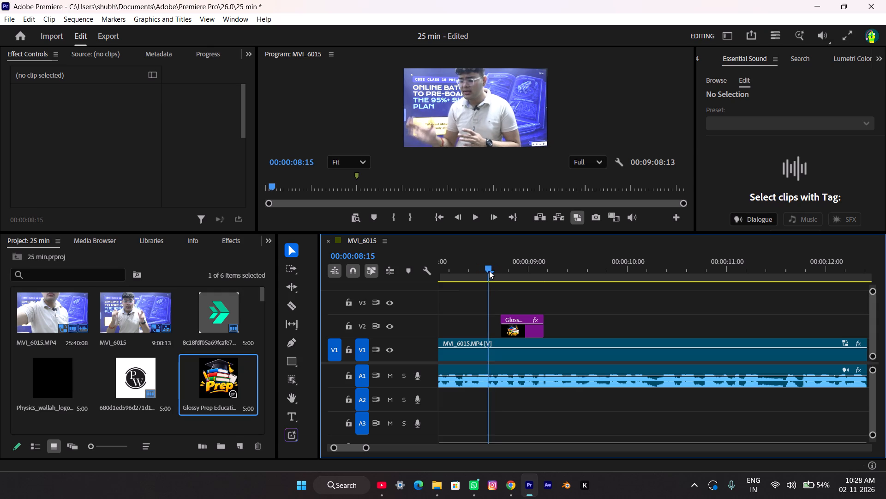
left_click_drag(489, 271, 505, 271)
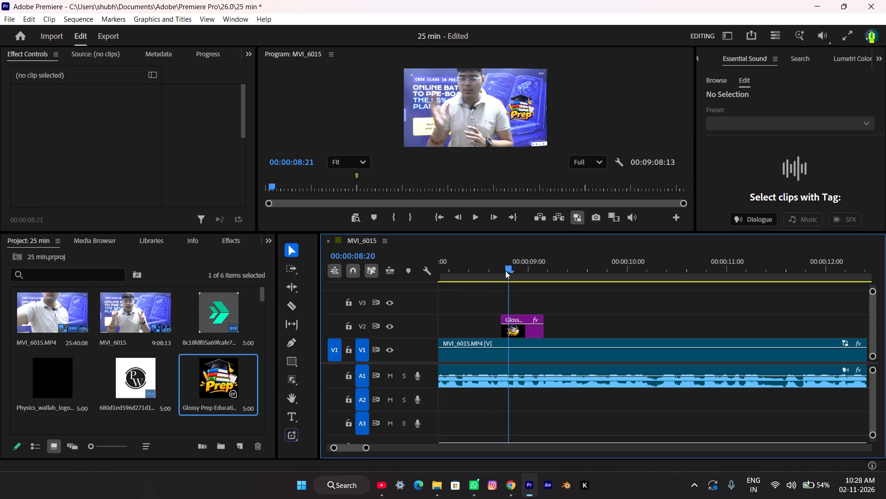
left_click_drag(505, 271, 500, 272)
With the Prep emblem clip selected, search the effects for "pop".
left_click(511, 323)
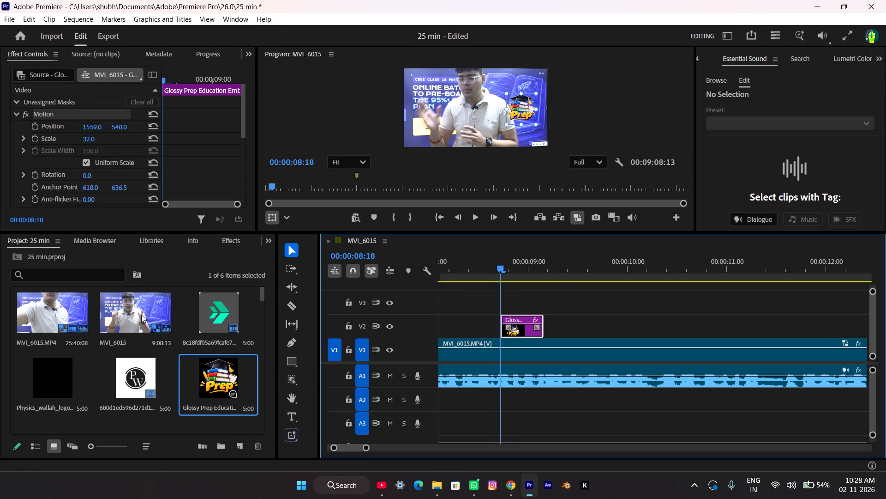
left_click(238, 237)
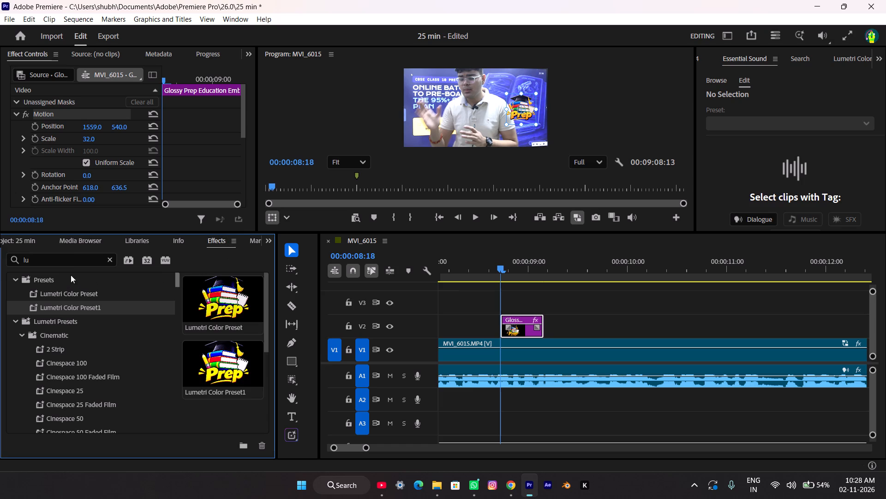
left_click(71, 263)
left_click(111, 259)
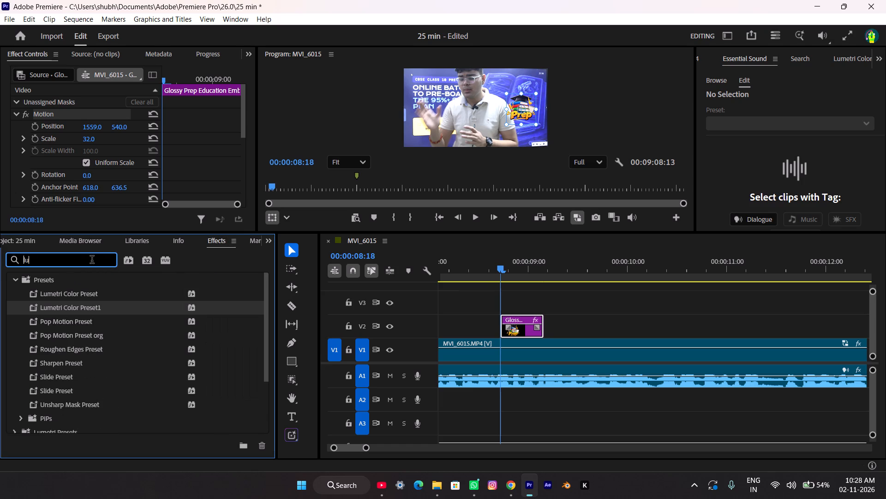
left_click(92, 261)
type("pop")
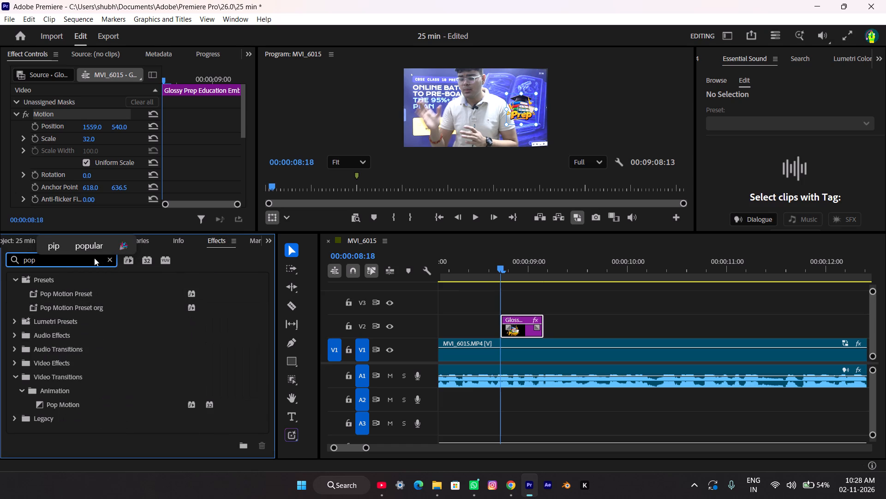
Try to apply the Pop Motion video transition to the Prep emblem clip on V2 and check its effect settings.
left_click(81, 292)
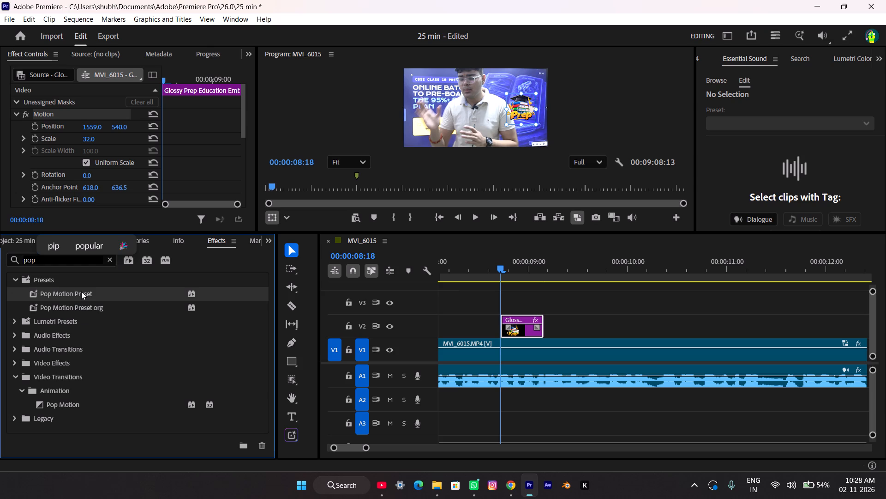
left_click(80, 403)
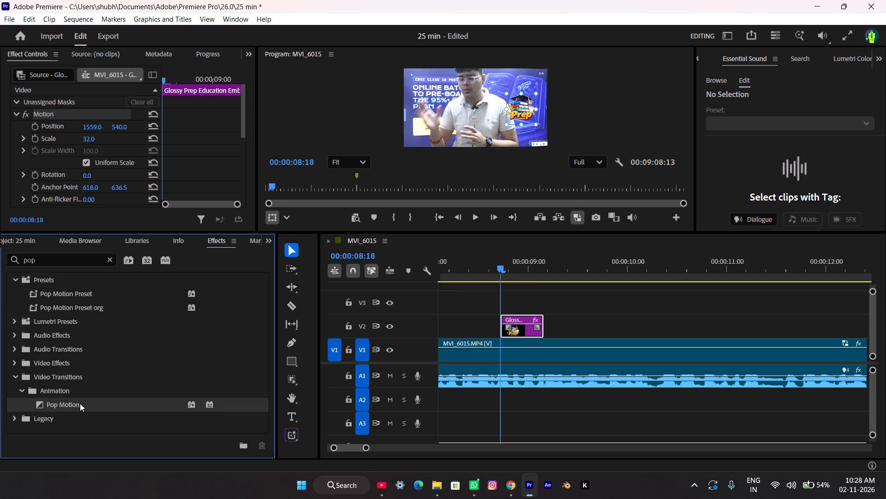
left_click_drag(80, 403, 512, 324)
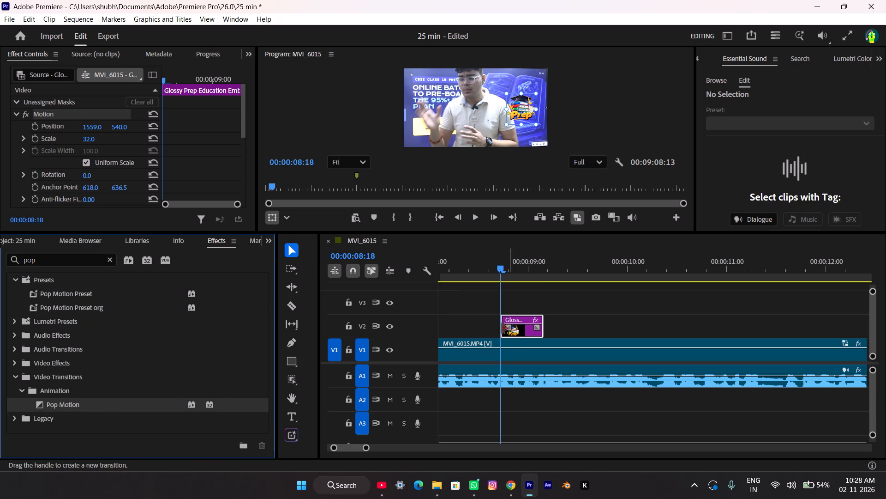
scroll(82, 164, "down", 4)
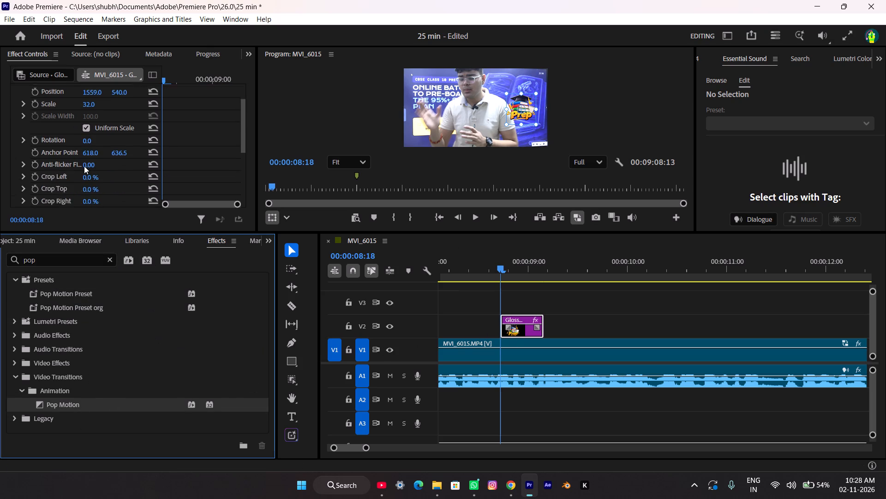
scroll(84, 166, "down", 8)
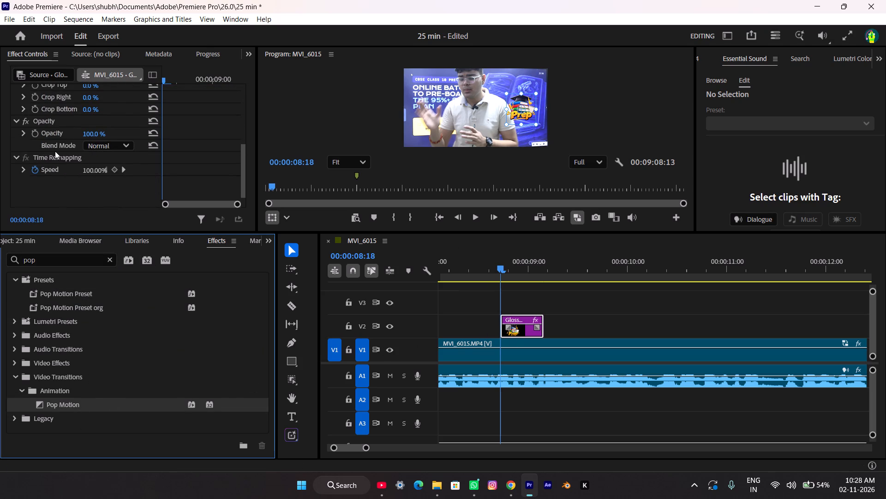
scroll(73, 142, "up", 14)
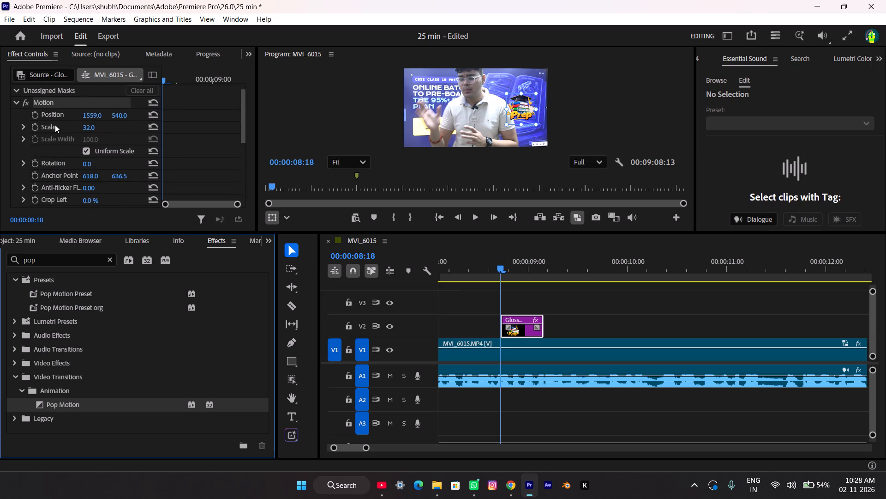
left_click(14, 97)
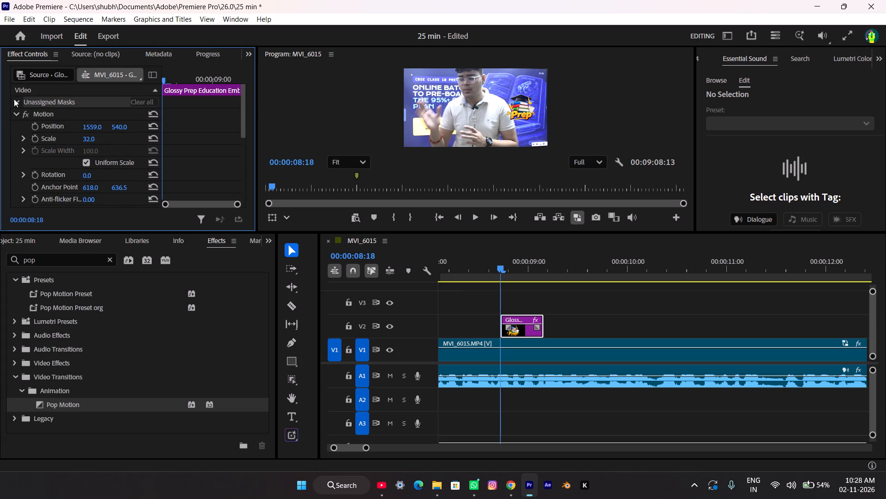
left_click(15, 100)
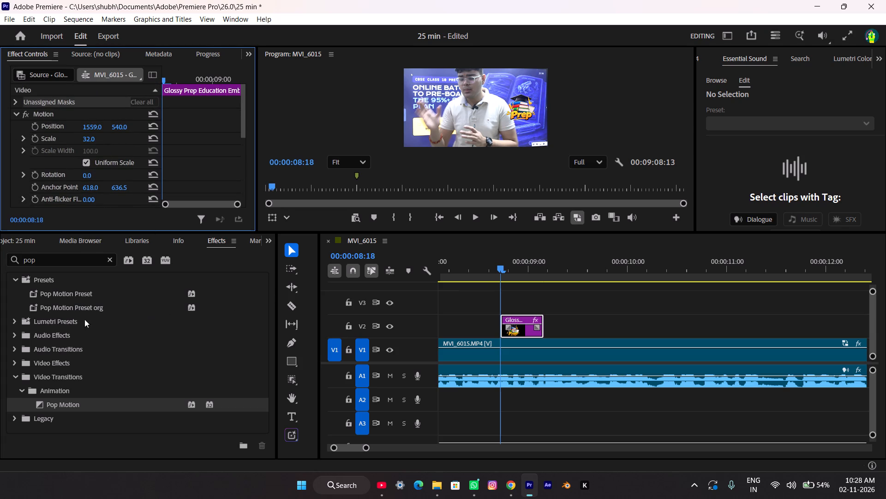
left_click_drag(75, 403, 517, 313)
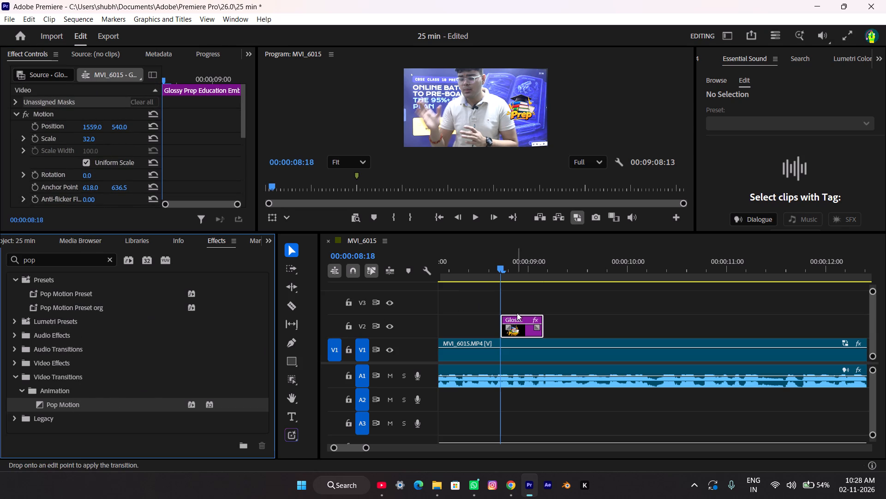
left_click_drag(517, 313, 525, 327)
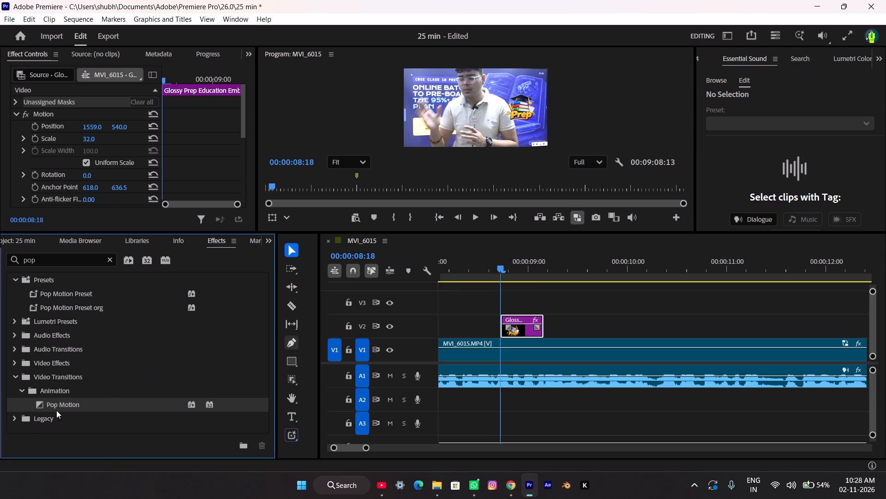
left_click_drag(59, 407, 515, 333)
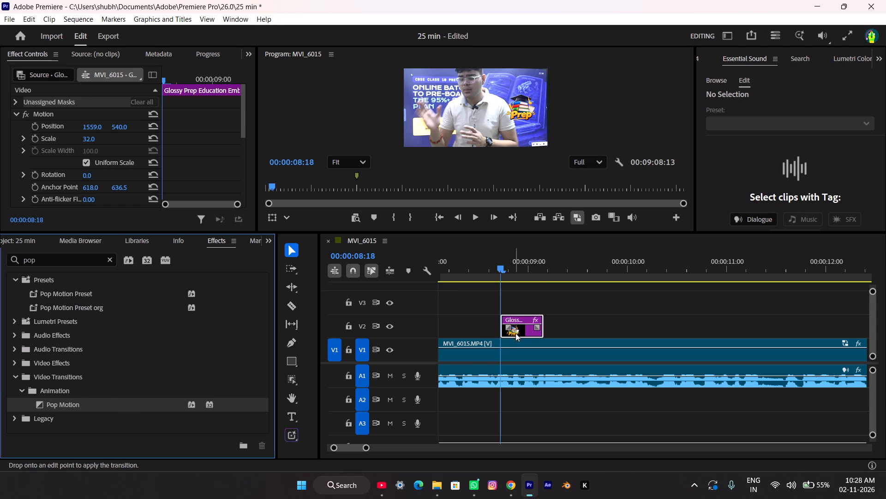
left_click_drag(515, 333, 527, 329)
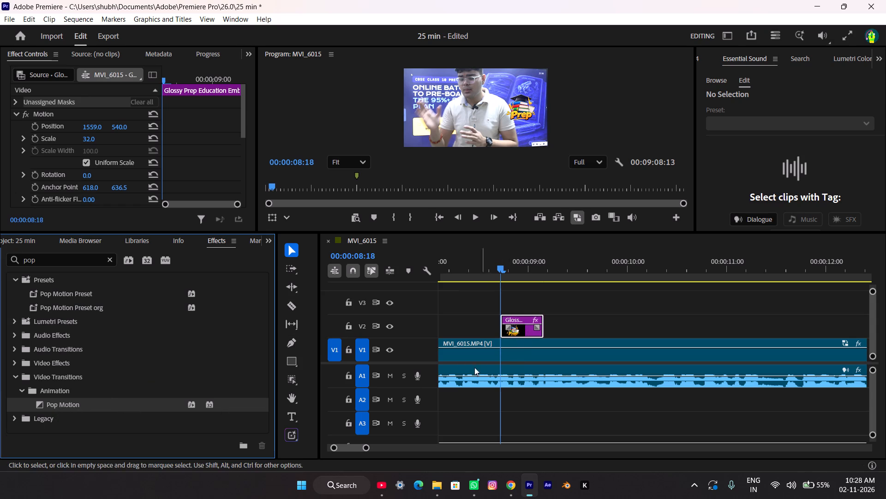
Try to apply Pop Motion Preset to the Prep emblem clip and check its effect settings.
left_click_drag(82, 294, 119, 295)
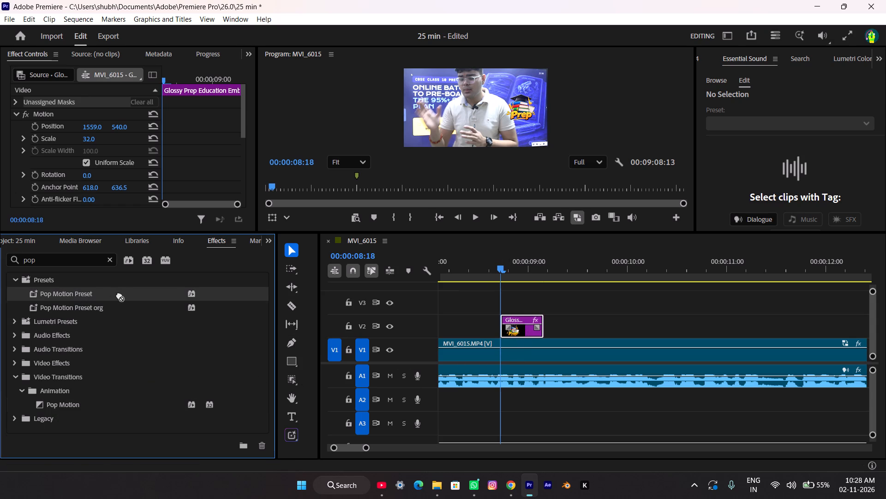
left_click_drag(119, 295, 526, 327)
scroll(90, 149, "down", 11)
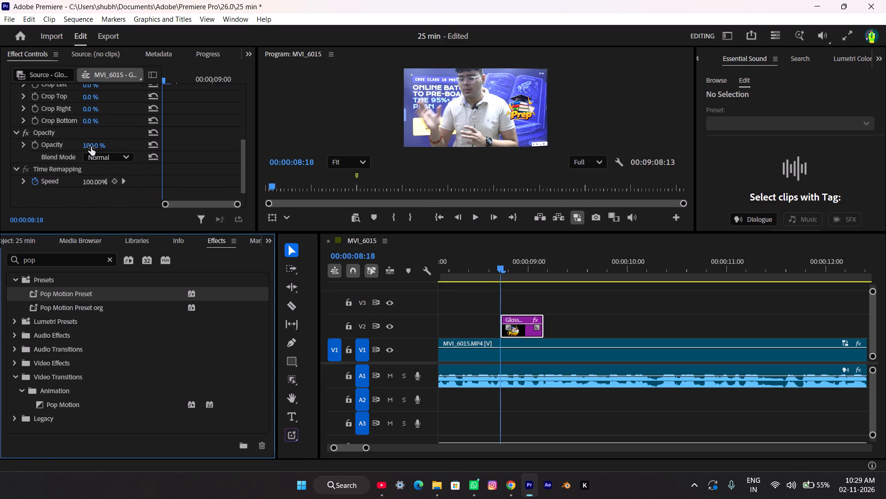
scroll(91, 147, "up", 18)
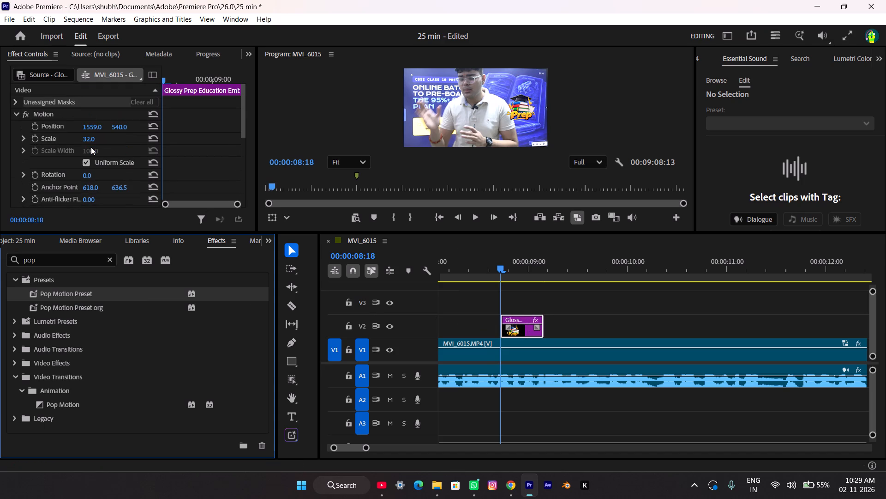
Apply the Pop Motion video transition to the start of the Prep emblem clip on V2.
left_click(56, 408)
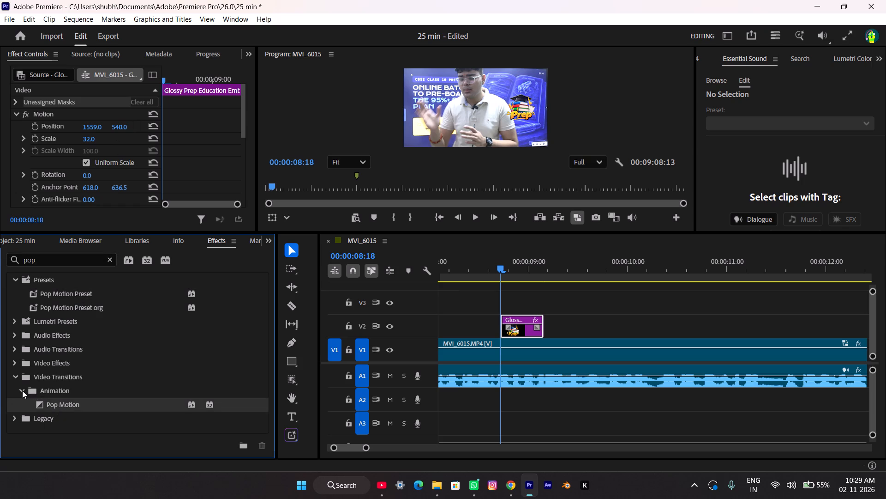
left_click(22, 390)
left_click(21, 389)
left_click(92, 403)
right_click(70, 402)
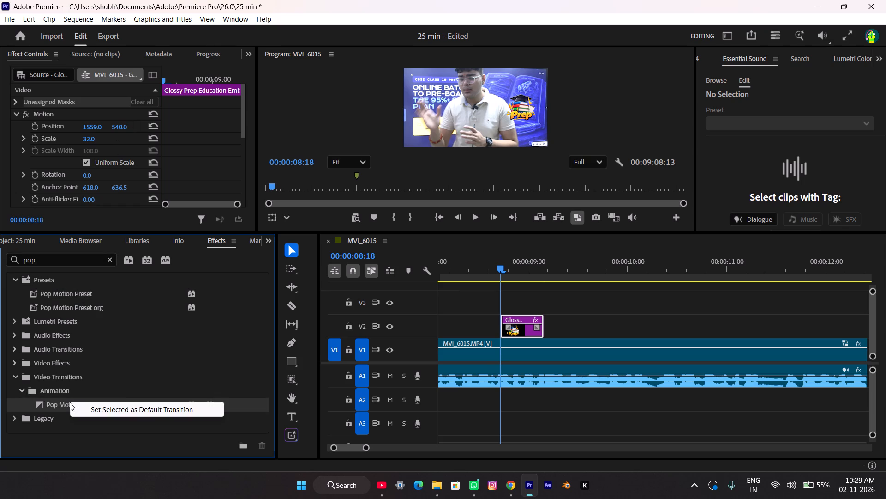
left_click(70, 402)
left_click(509, 328)
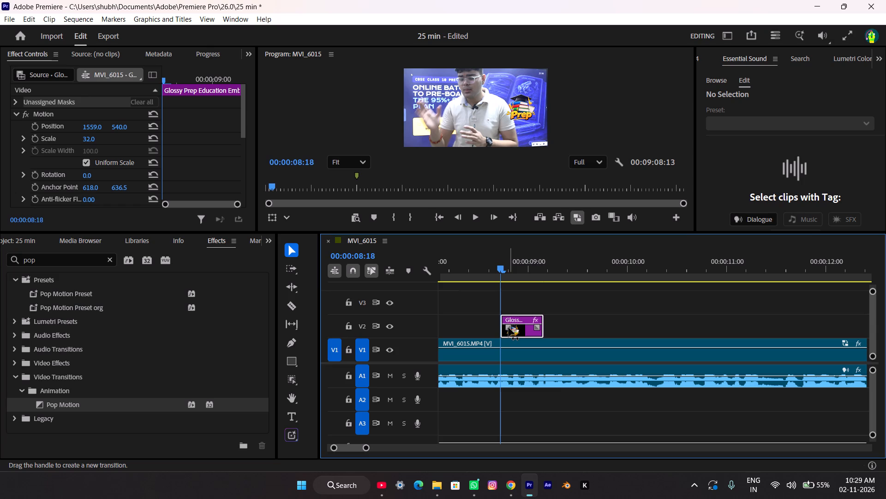
left_click(509, 327)
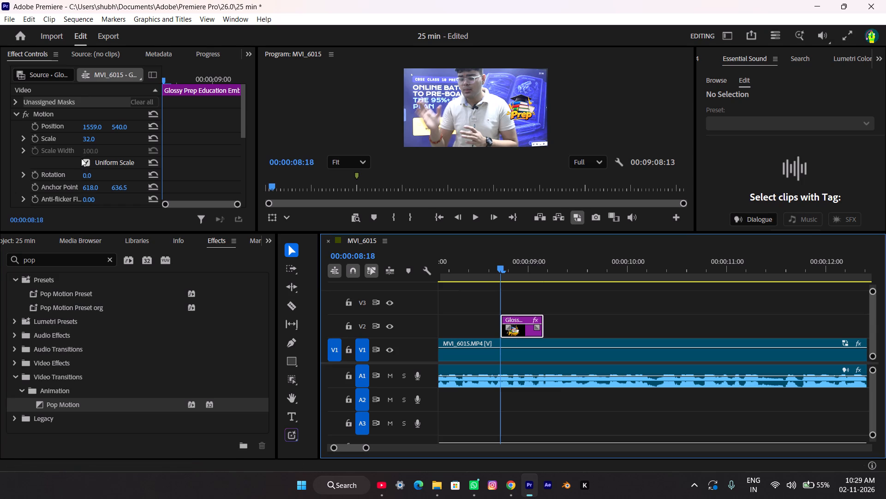
scroll(81, 148, "down", 16)
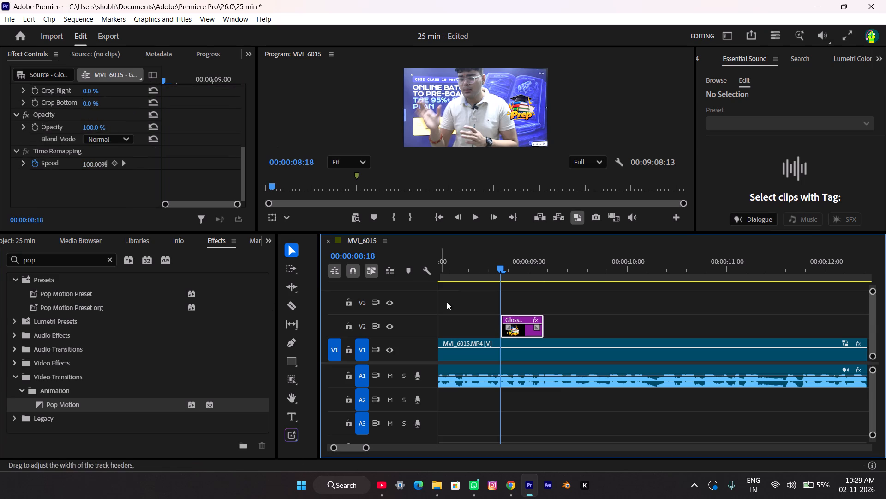
left_click(508, 322)
left_click(509, 326)
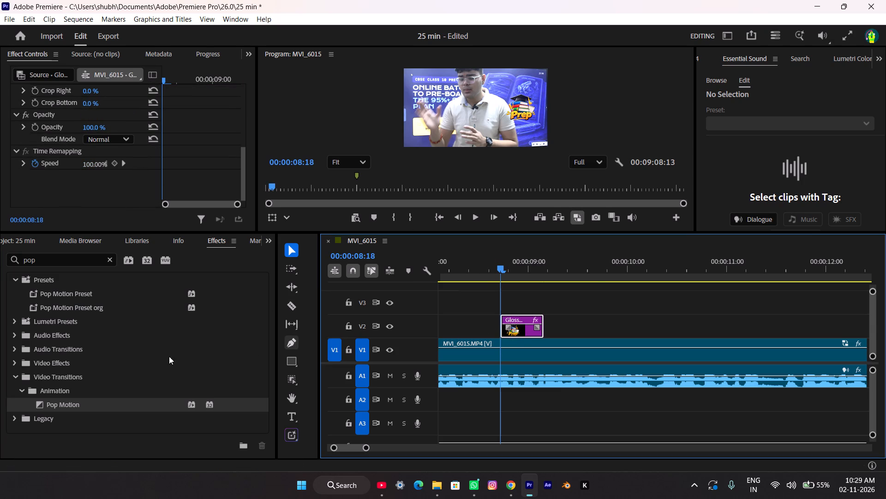
left_click_drag(60, 405, 496, 323)
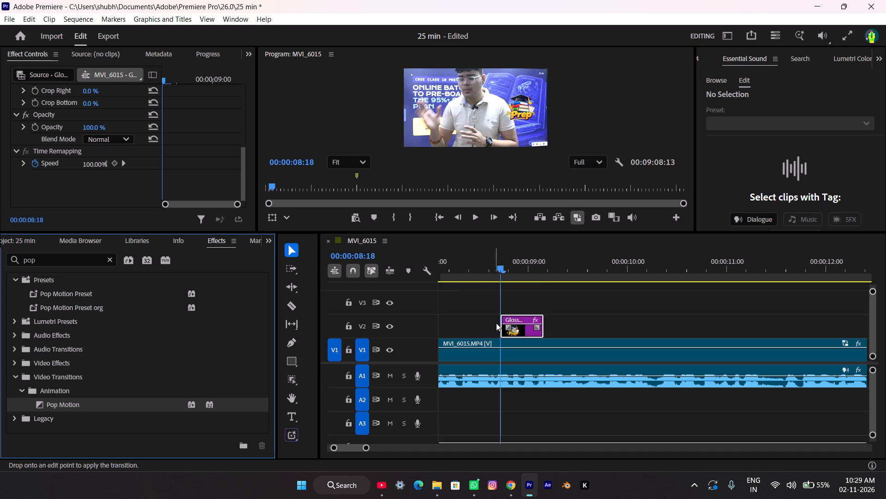
left_click_drag(496, 323, 503, 322)
Play back the Prep emblem section several times from just before the clip to review its pop-in animation.
left_click(475, 218)
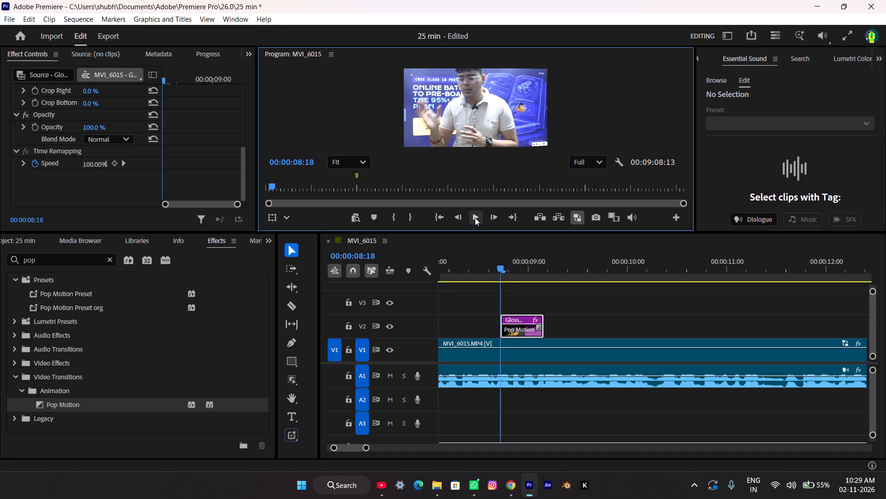
left_click(475, 216)
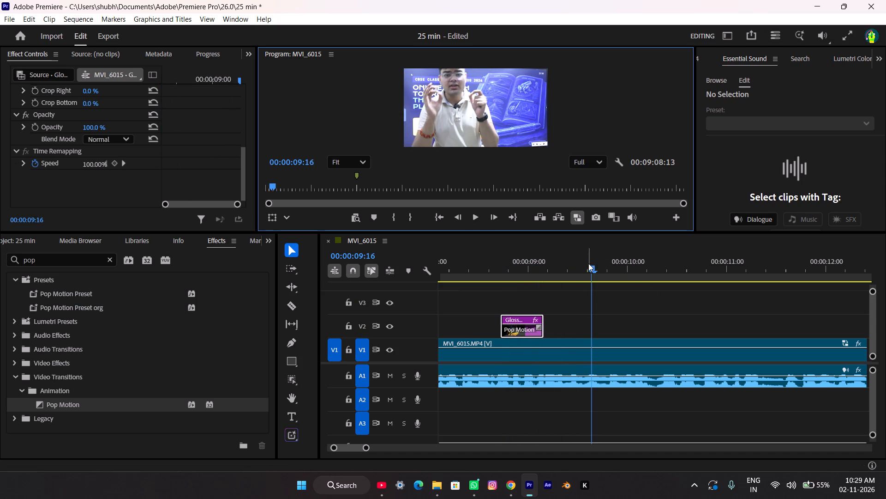
left_click_drag(588, 265, 467, 290)
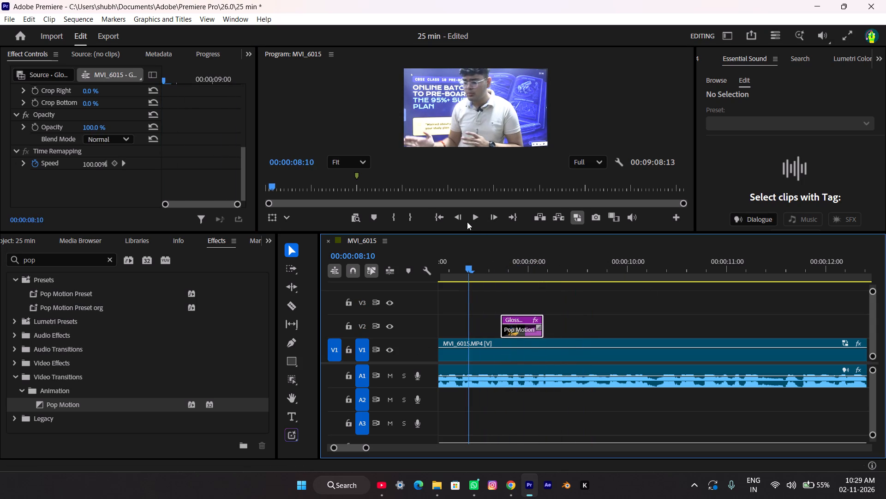
left_click(475, 216)
left_click(474, 216)
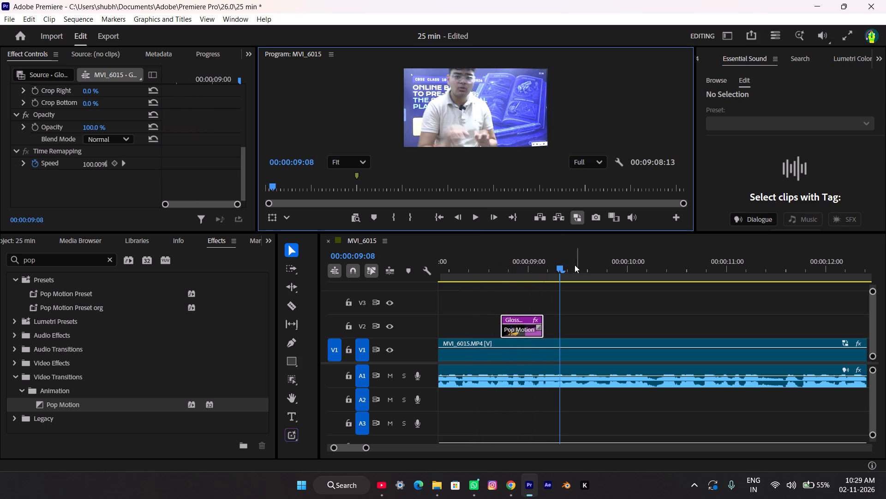
left_click_drag(561, 267, 485, 264)
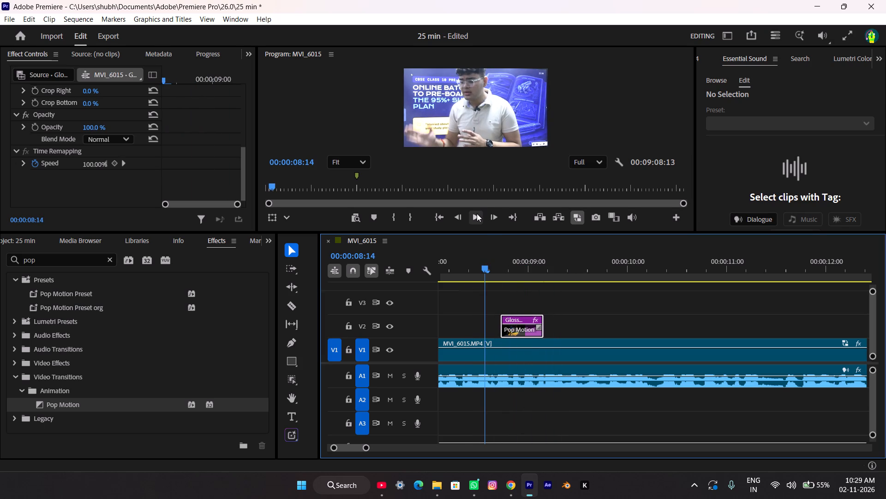
left_click(477, 213)
left_click(475, 217)
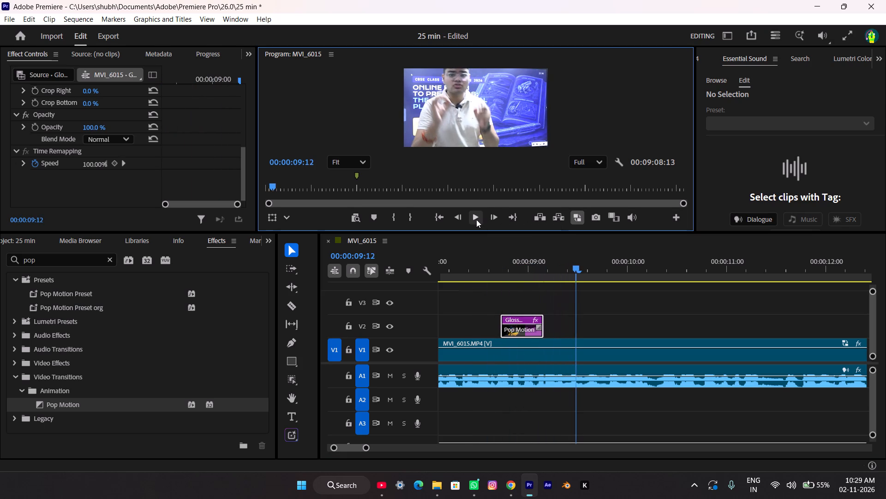
left_click_drag(577, 266, 481, 272)
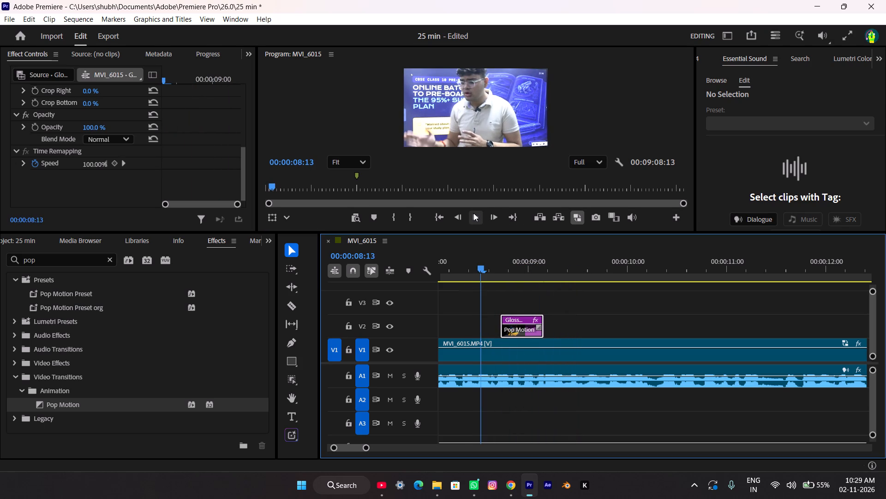
left_click(473, 213)
left_click(473, 213)
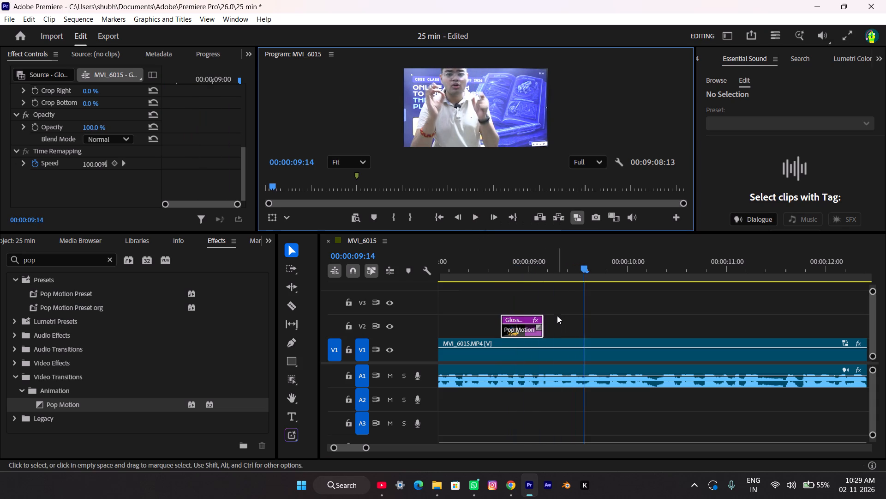
Extend the end of the Prep emblem clip on V2 slightly and play the section back.
left_click_drag(543, 317, 552, 317)
left_click_drag(578, 267, 478, 273)
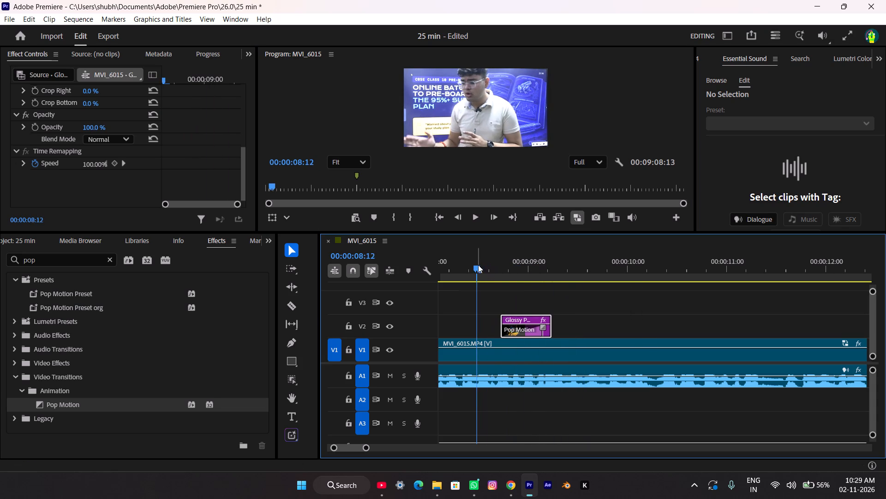
left_click(474, 215)
left_click(473, 216)
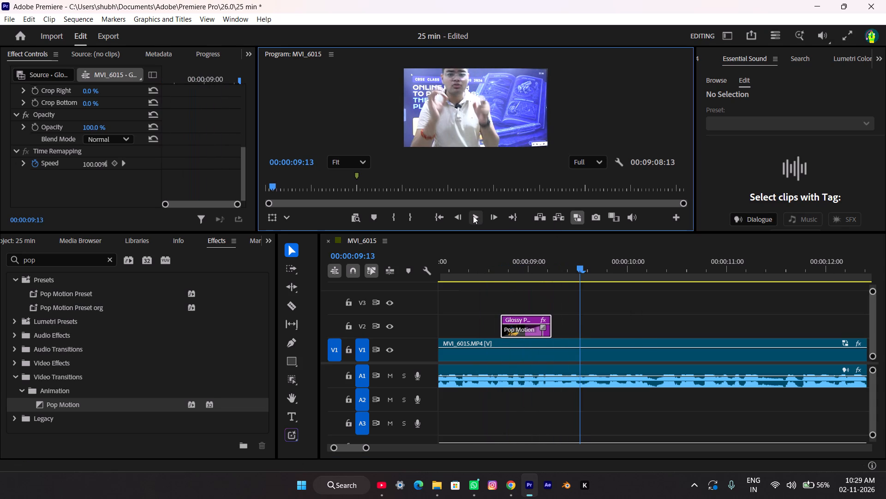
left_click(473, 217)
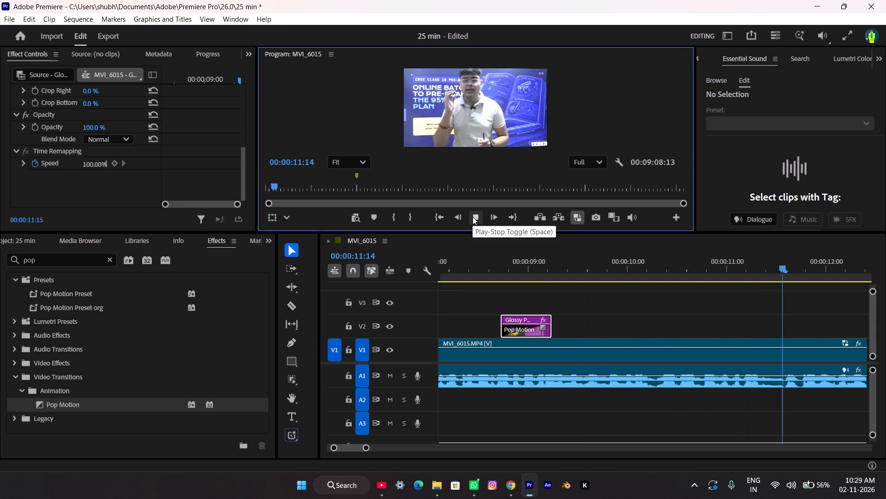
left_click(473, 217)
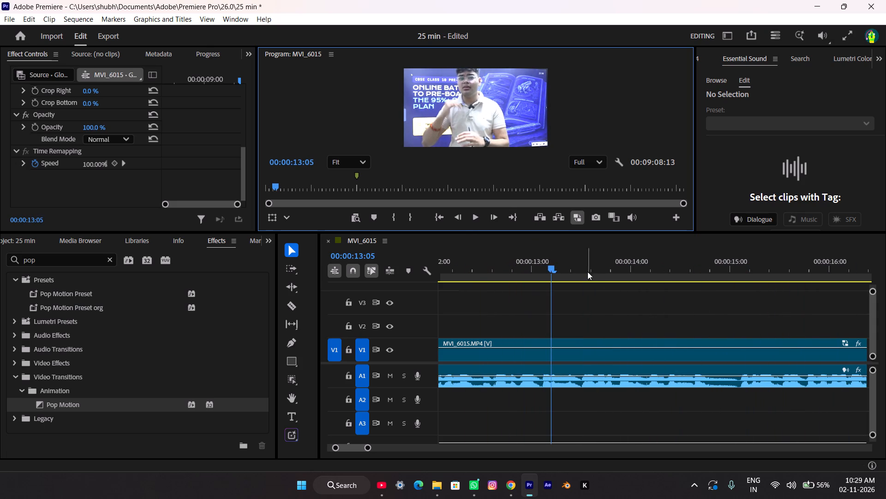
Remove the scale keyframes from the PW logo clip on V2 near the sequence start and reduce its scale to about 126.
left_click_drag(555, 269, 270, 306)
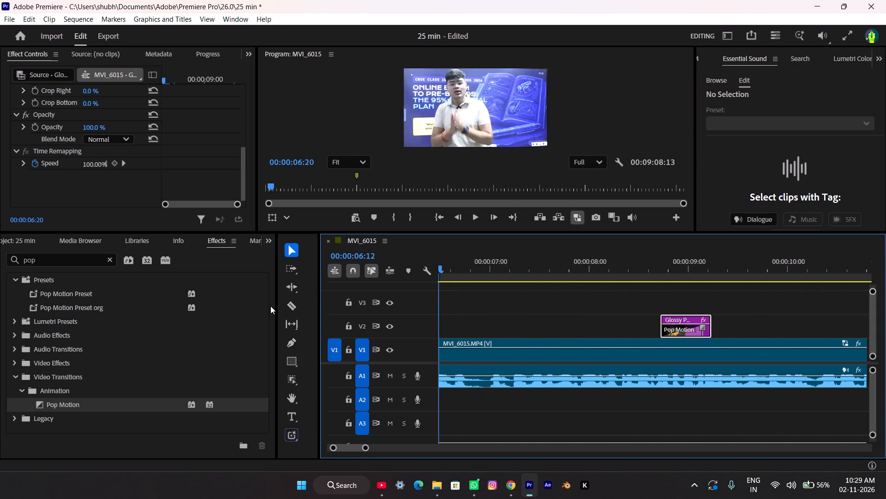
left_click_drag(270, 306, 623, 320)
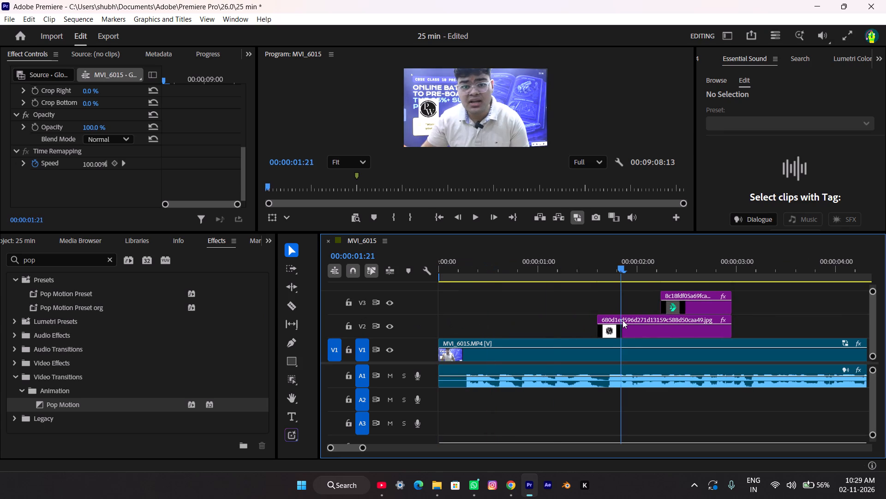
left_click_drag(623, 320, 621, 322)
left_click(647, 332)
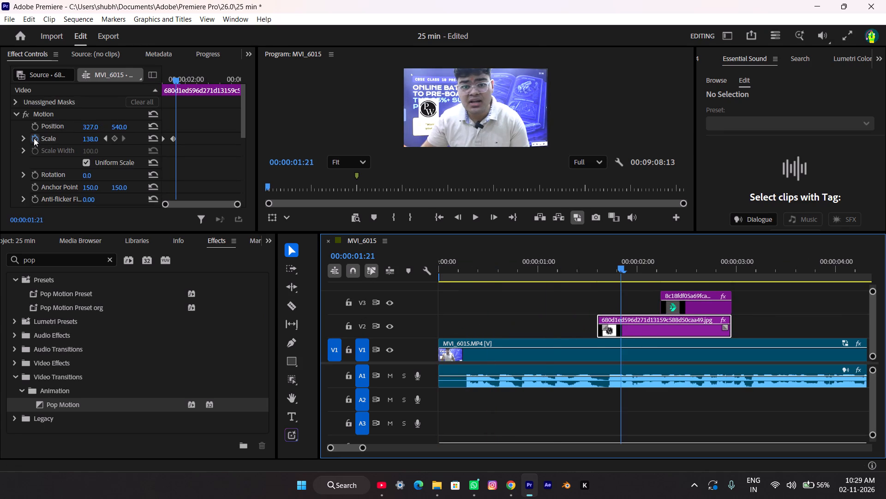
left_click(34, 138)
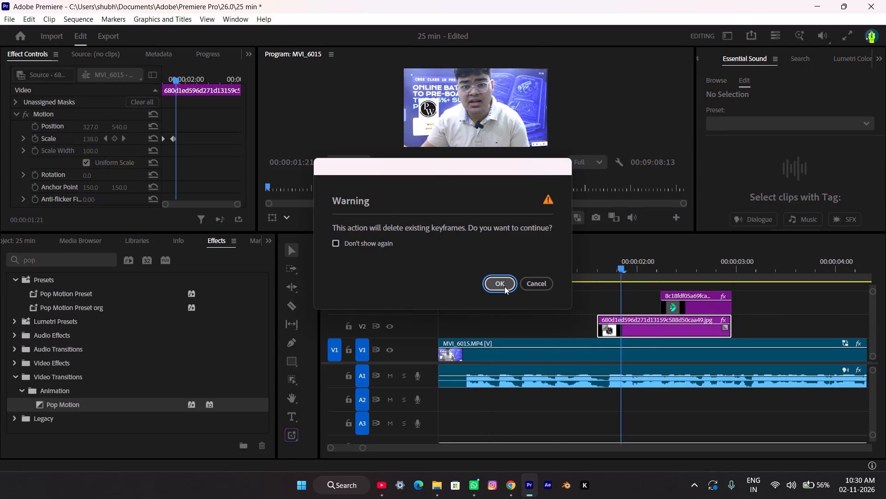
left_click(505, 287)
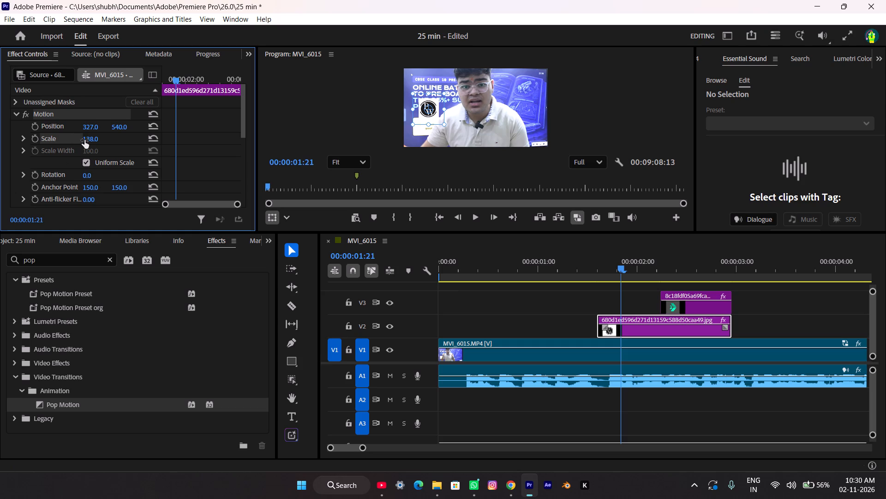
left_click_drag(90, 140, 81, 137)
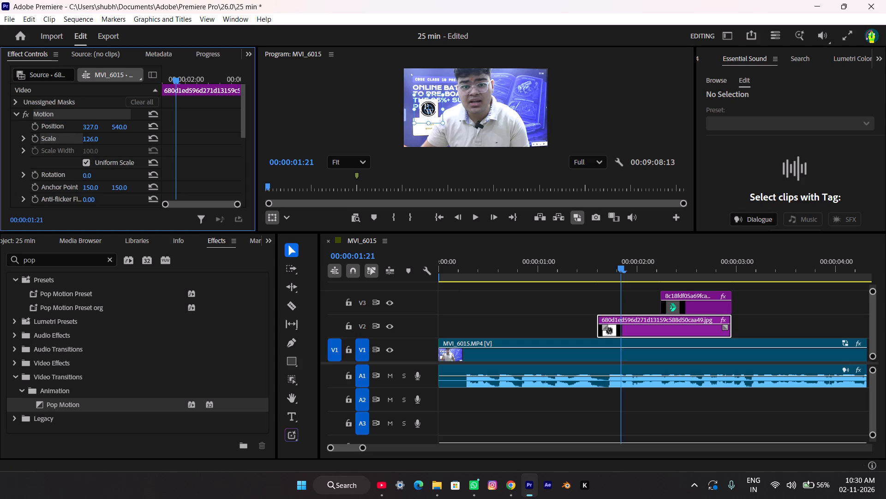
left_click_drag(81, 137, 82, 137)
Remove the scale keyframes from the green logo clip on V3 and set its scale to about 33, checking it at 00:00:02:13.
left_click(694, 303)
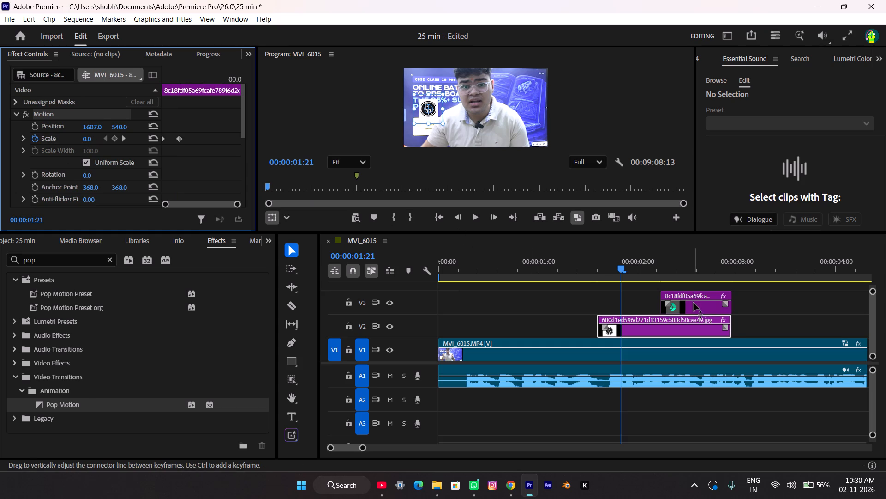
left_click(35, 138)
left_click(495, 286)
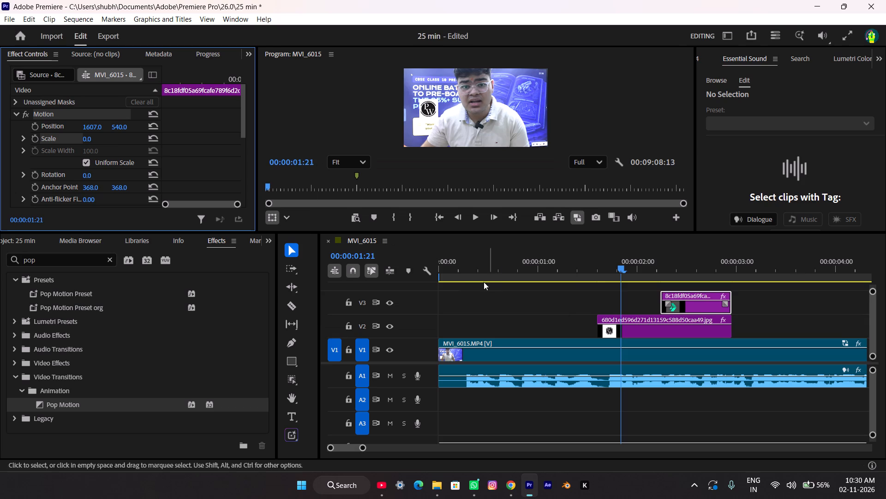
left_click_drag(89, 137, 95, 138)
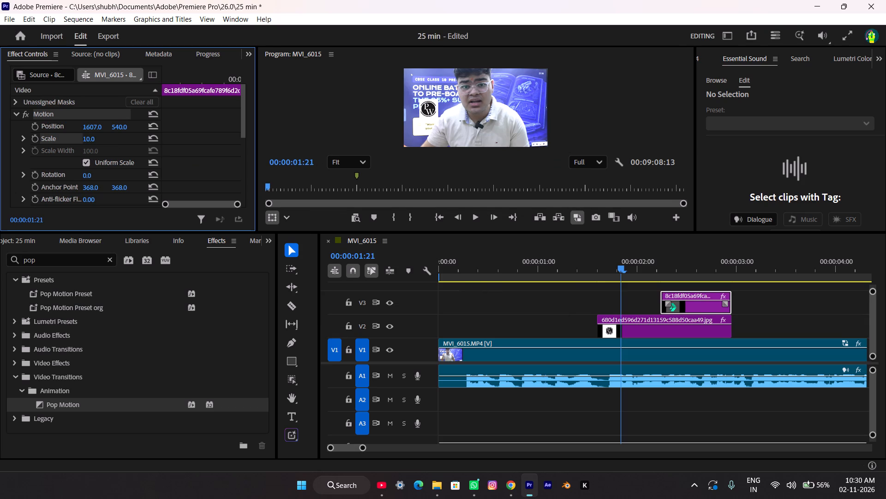
left_click_drag(95, 138, 116, 140)
left_click_drag(116, 140, 111, 140)
left_click_drag(111, 140, 111, 140)
left_click_drag(621, 266, 691, 266)
Apply the Pop Motion video transition to the start of the PW logo clip on V2.
left_click(642, 299)
left_click(517, 315)
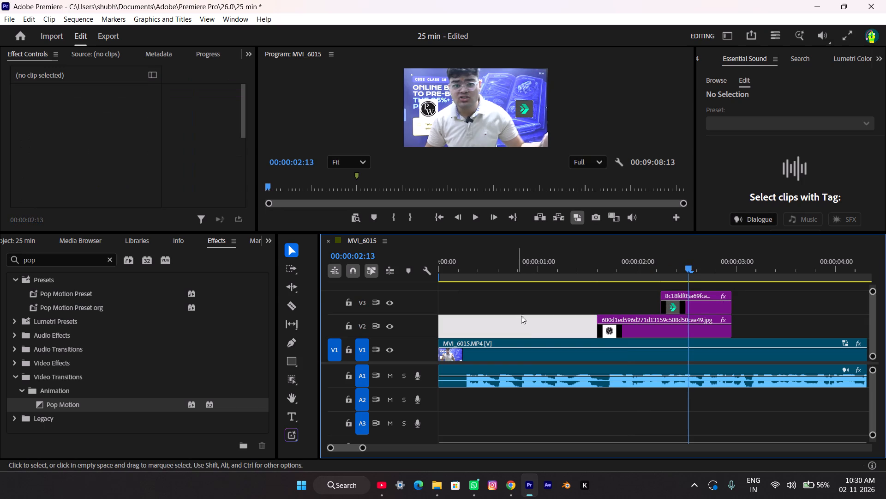
left_click_drag(54, 406, 609, 338)
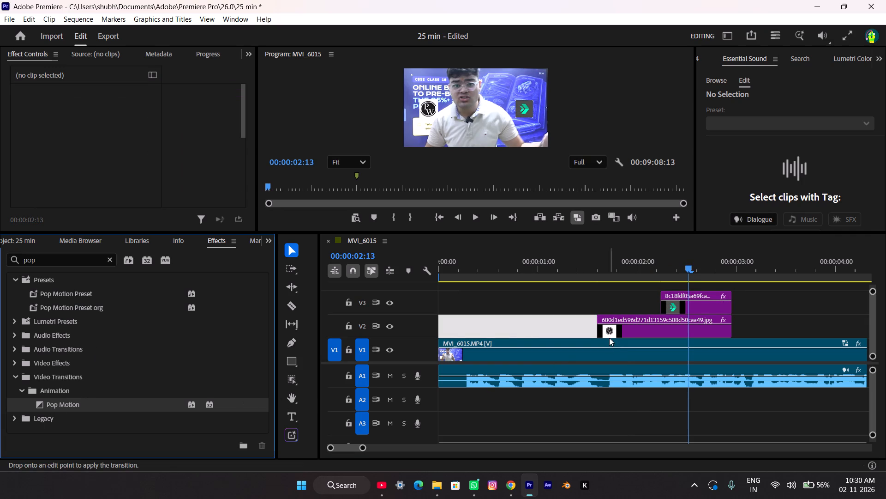
left_click_drag(609, 338, 600, 326)
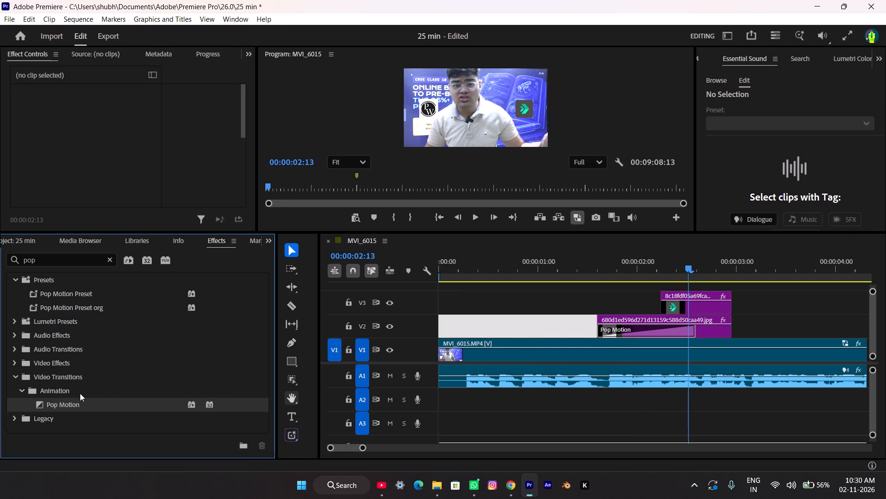
Apply the Pop Motion video transition to the start of the green logo clip on V3 and play both logo animations back.
left_click_drag(80, 402, 671, 301)
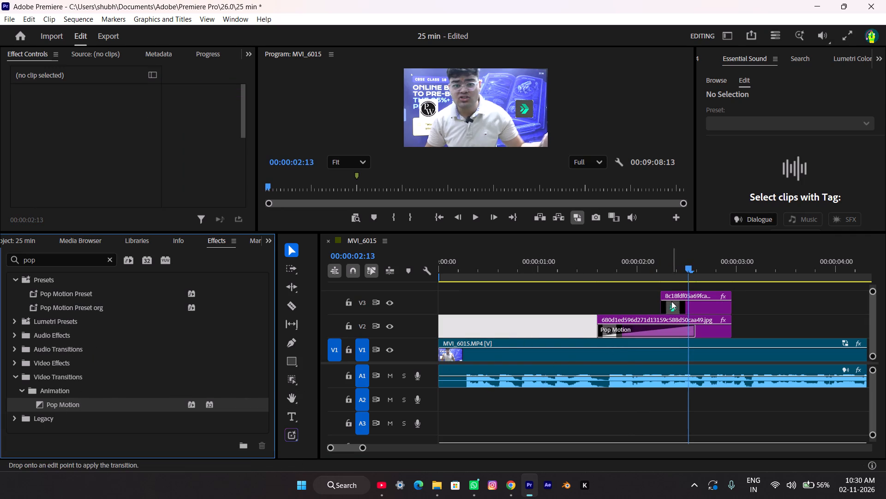
left_click_drag(671, 301, 667, 301)
left_click_drag(685, 268, 558, 277)
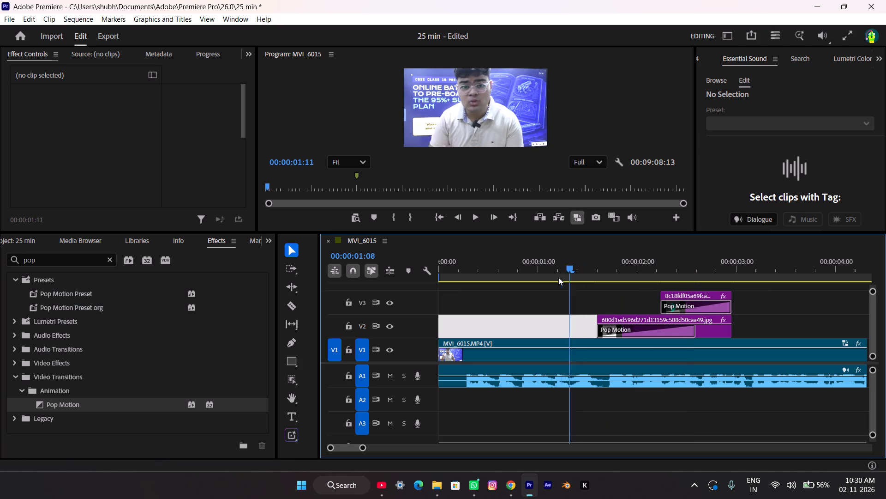
left_click_drag(558, 277, 558, 277)
left_click(545, 293)
left_click(529, 297)
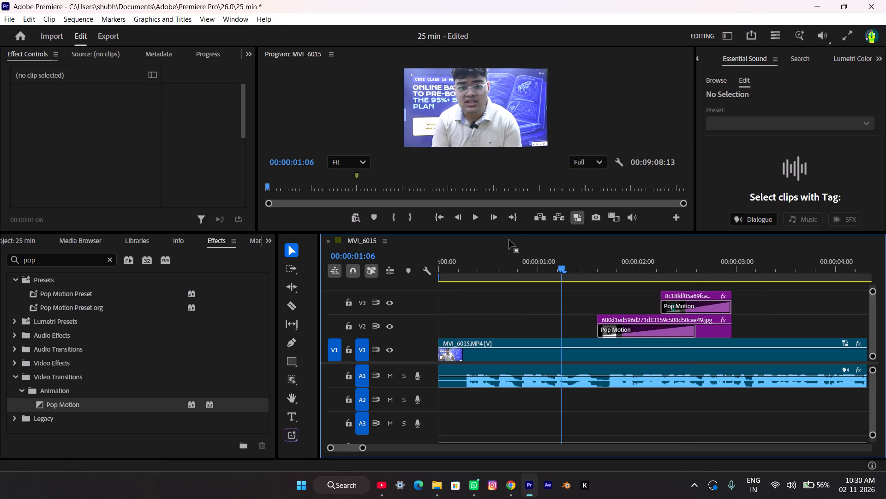
left_click(473, 217)
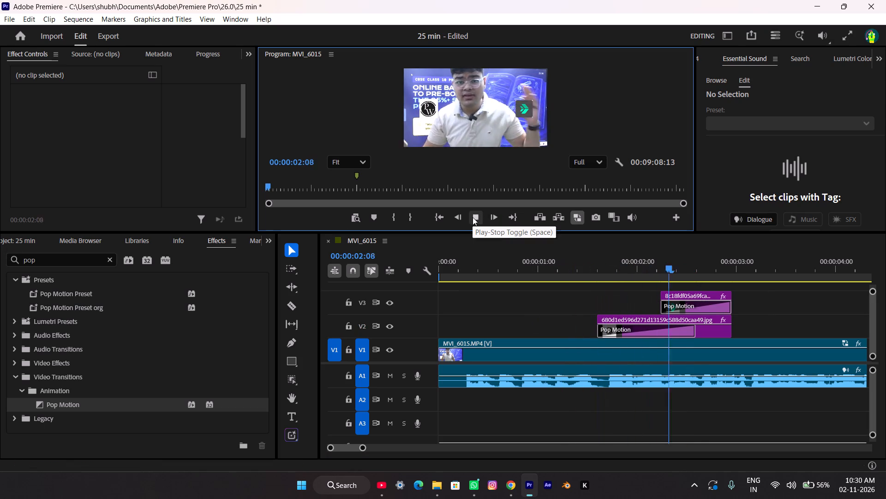
left_click(473, 217)
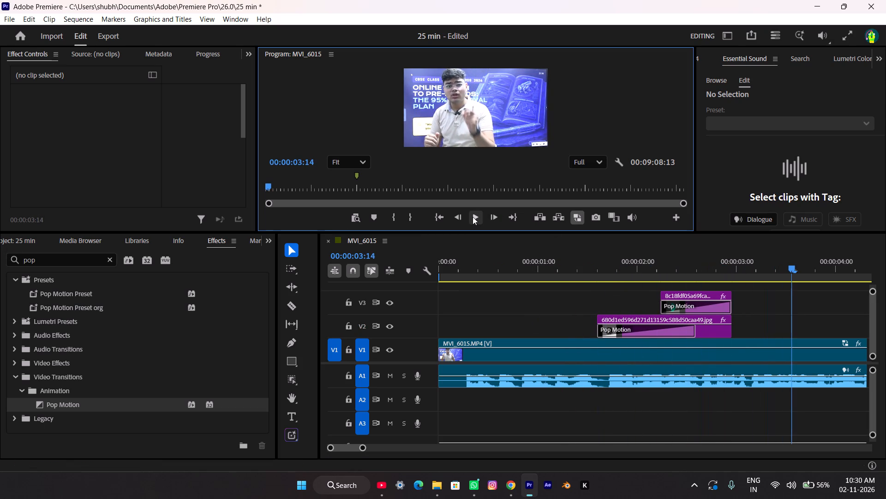
Play on past the Prep emblem clip on V2, return to it and extend its end slightly.
left_click(473, 216)
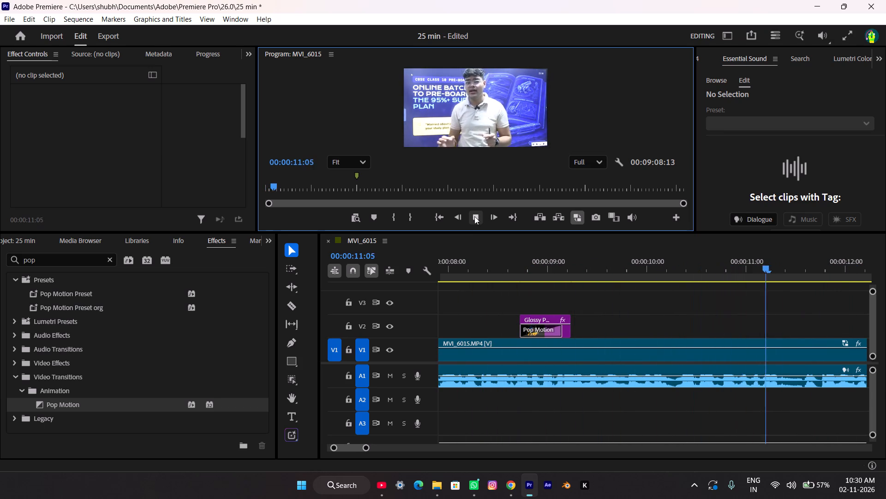
left_click(474, 216)
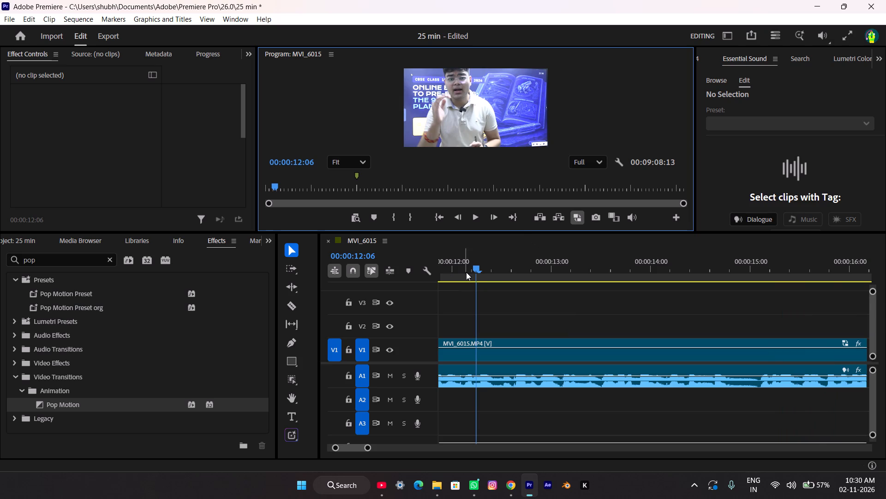
left_click_drag(477, 267, 453, 264)
left_click(473, 217)
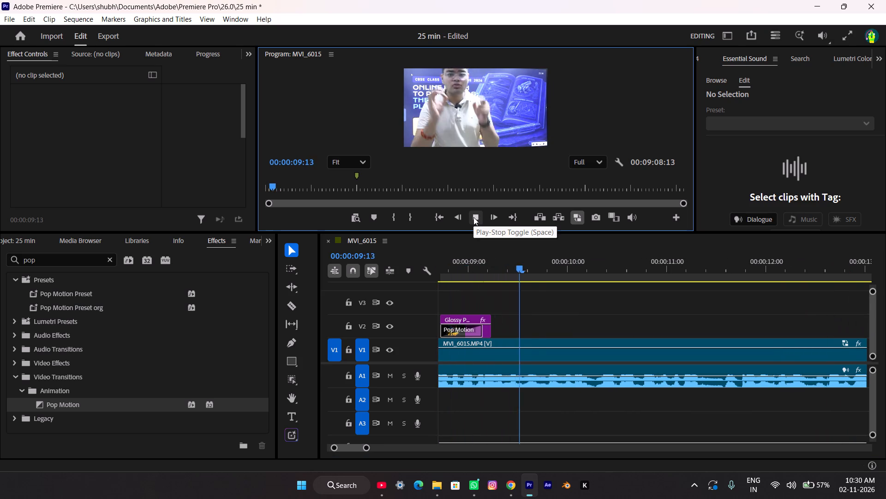
left_click(473, 217)
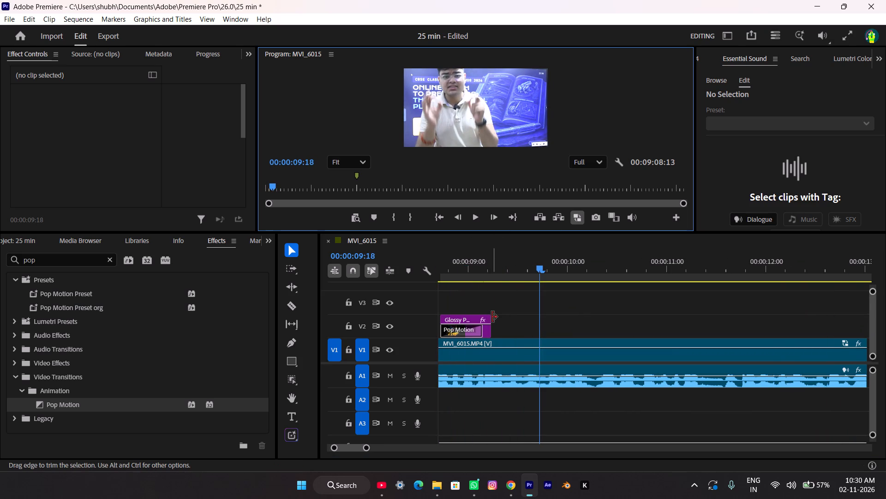
left_click_drag(492, 317, 510, 318)
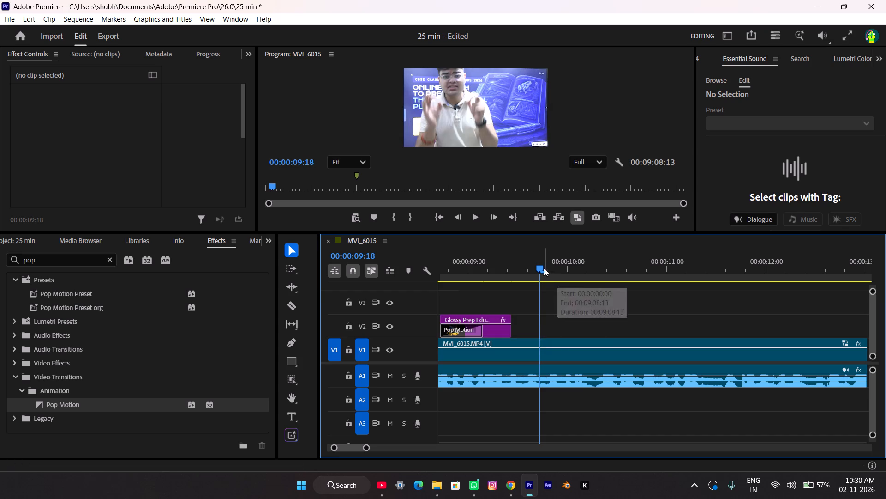
Play the sequence from about 00:00:08:04 to review the Prep emblem and following speech, and park the playhead at 00:00:19:08.
left_click_drag(543, 268, 561, 278)
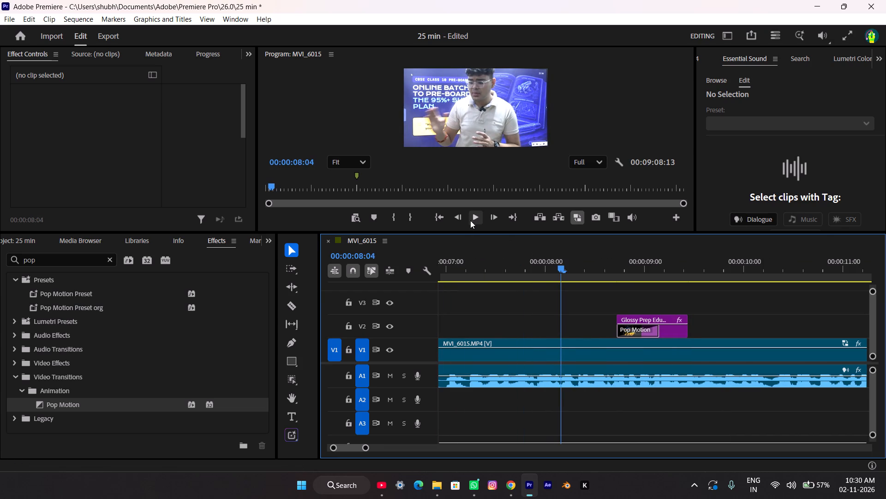
left_click(473, 219)
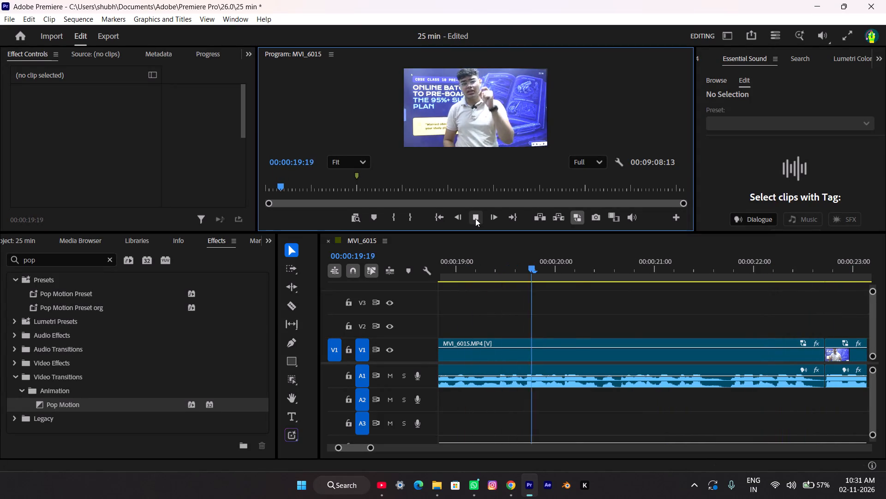
left_click(475, 219)
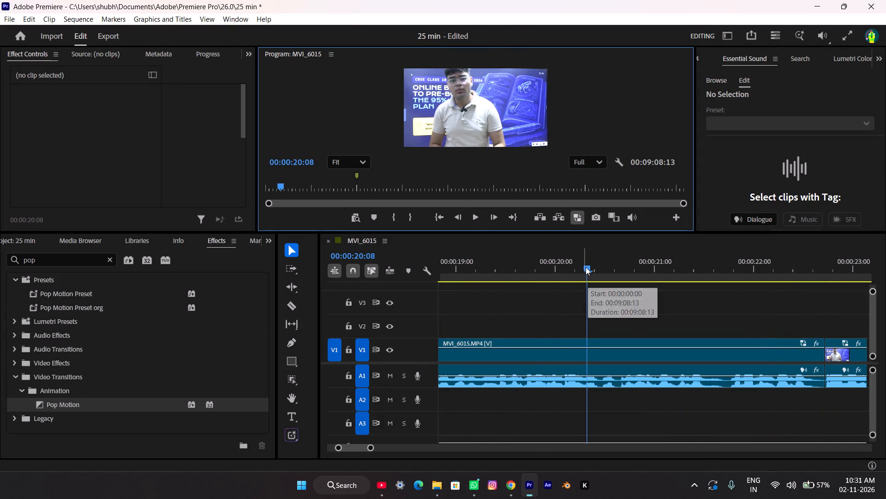
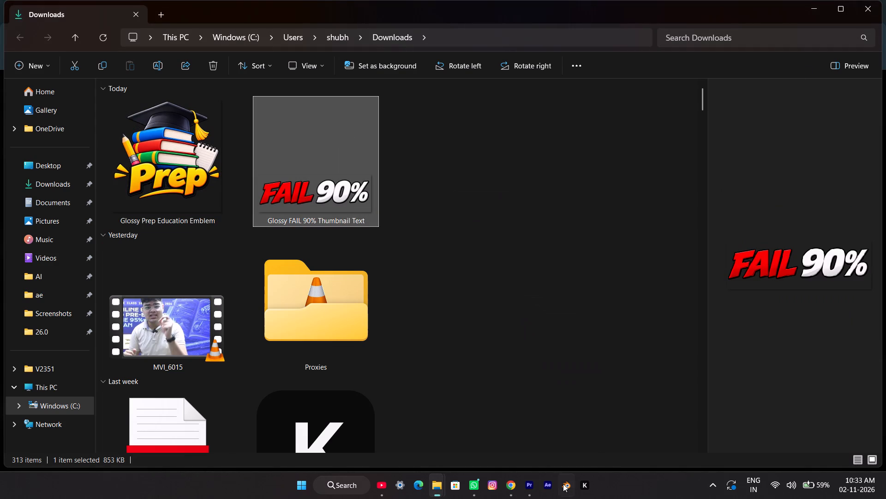
left_click_drag(563, 484, 30, 353)
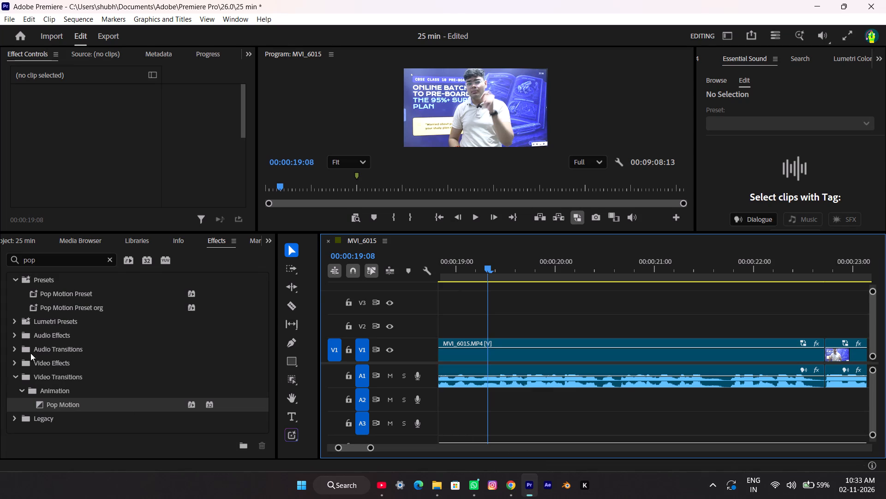
left_click_drag(30, 353, 19, 233)
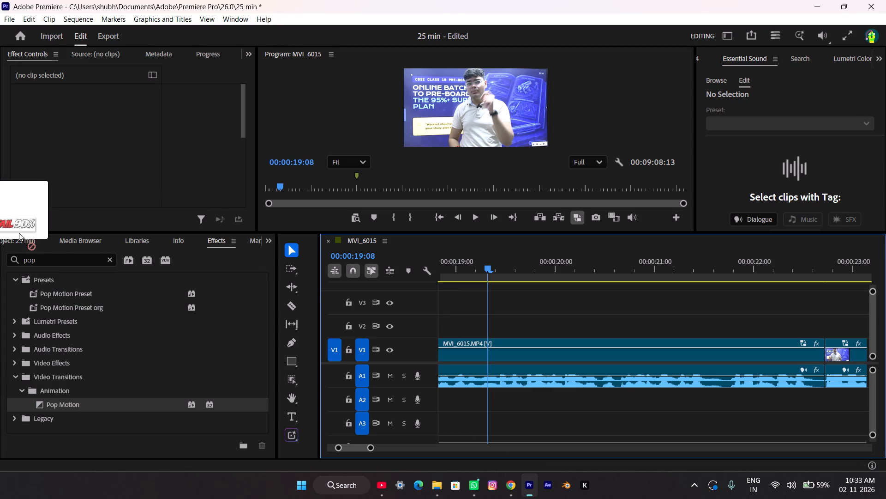
left_click_drag(19, 233, 24, 237)
left_click(36, 239)
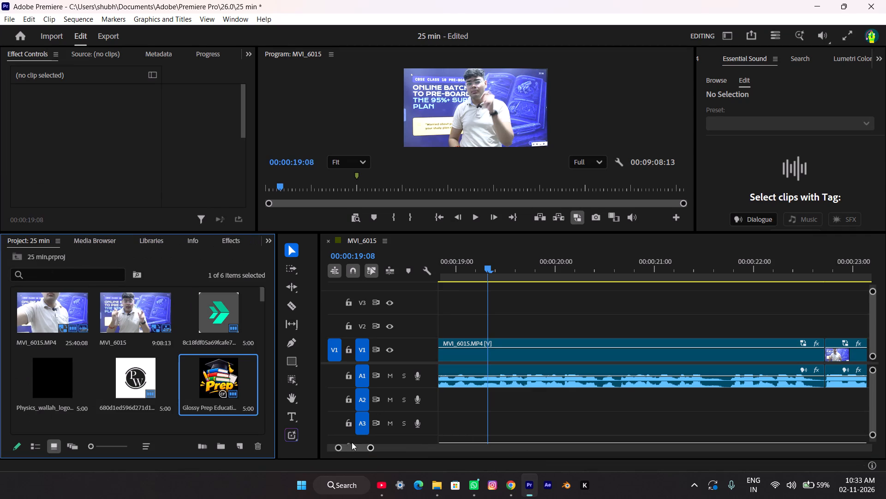
left_click(428, 483)
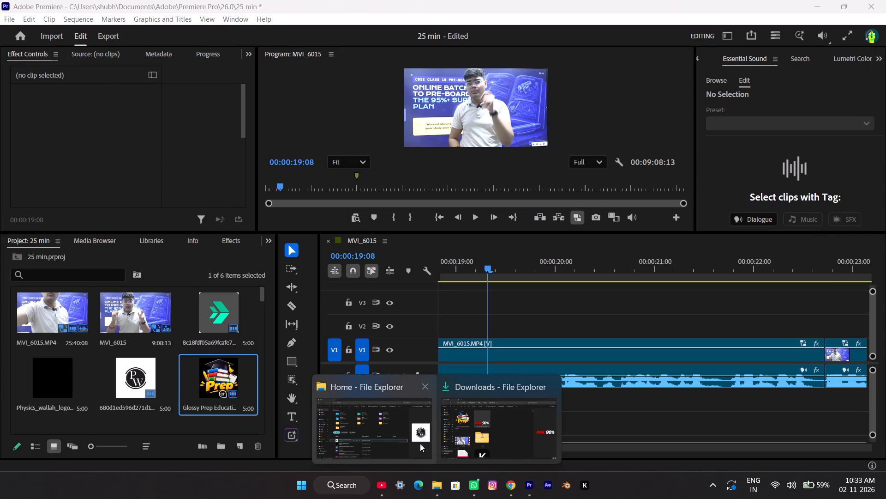
left_click(474, 436)
left_click_drag(307, 179, 554, 497)
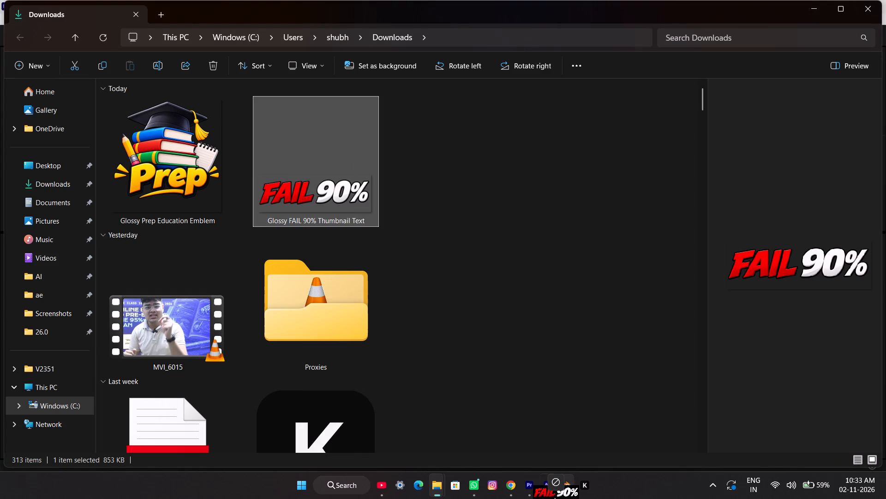
left_click_drag(554, 497, 113, 412)
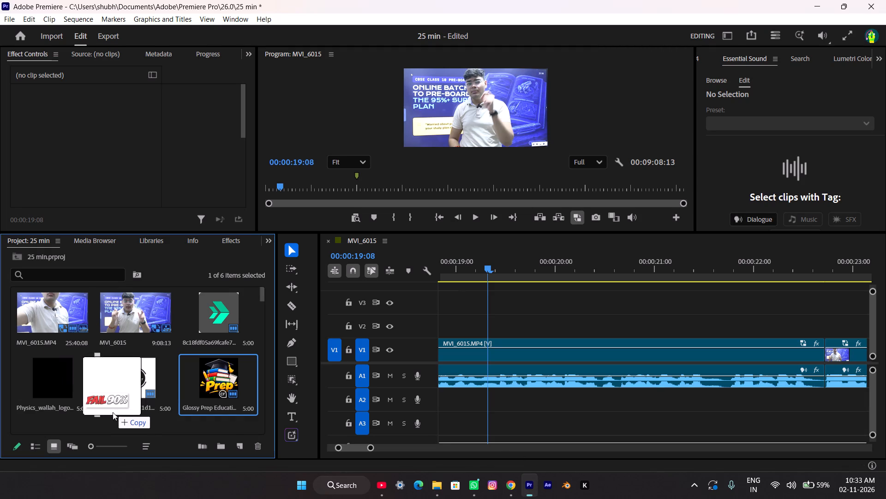
left_click_drag(113, 412, 114, 419)
scroll(155, 386, "down", 2)
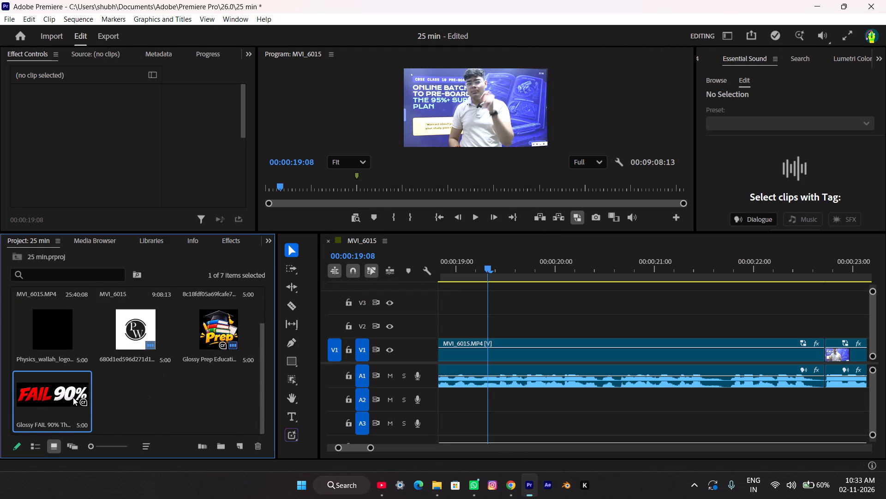
Review the speech from 00:00:15:17 to find the cue and place the FAIL 90% image on V2 at 00:00:17:04.
left_click_drag(485, 267, 455, 267)
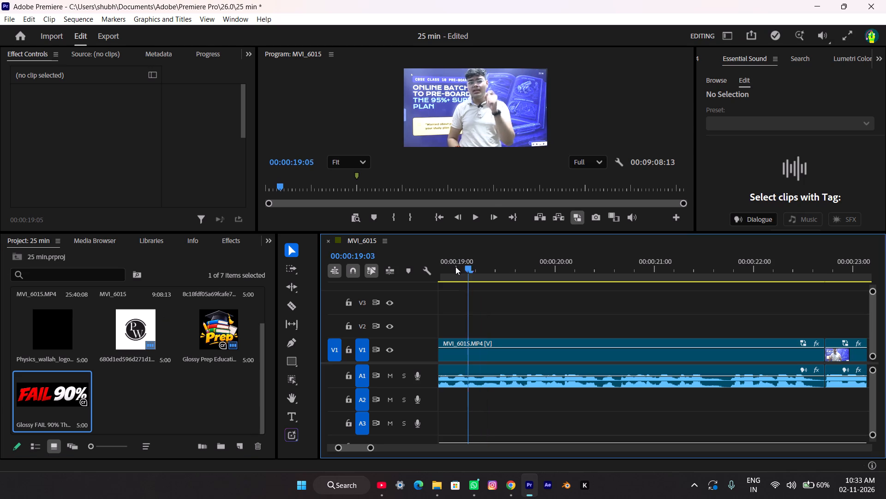
left_click_drag(455, 267, 457, 286)
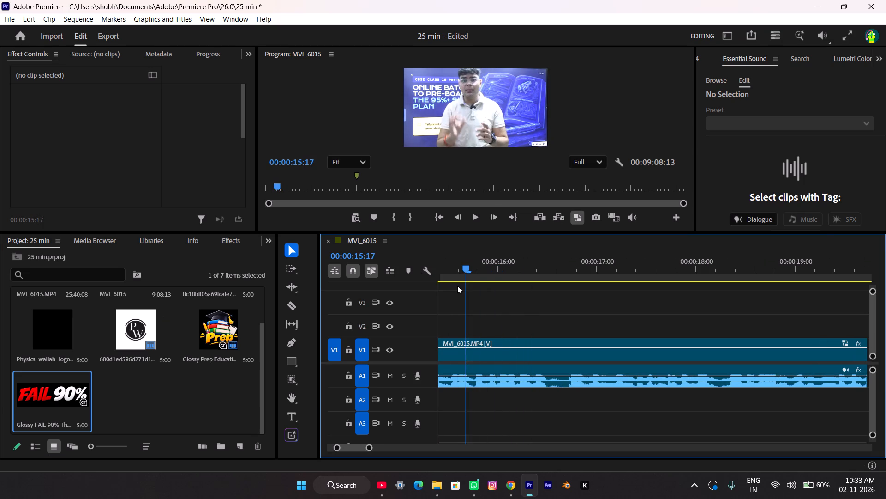
left_click_drag(457, 286, 456, 286)
left_click(476, 218)
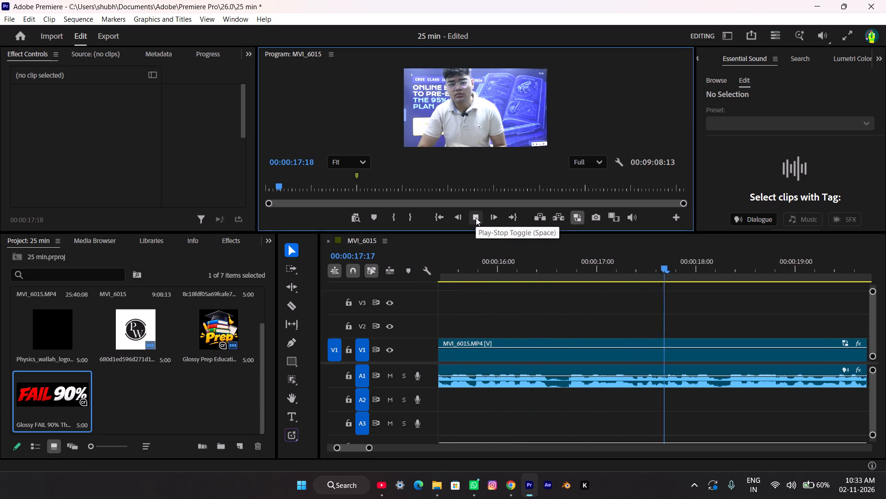
left_click(476, 218)
left_click_drag(681, 267, 643, 268)
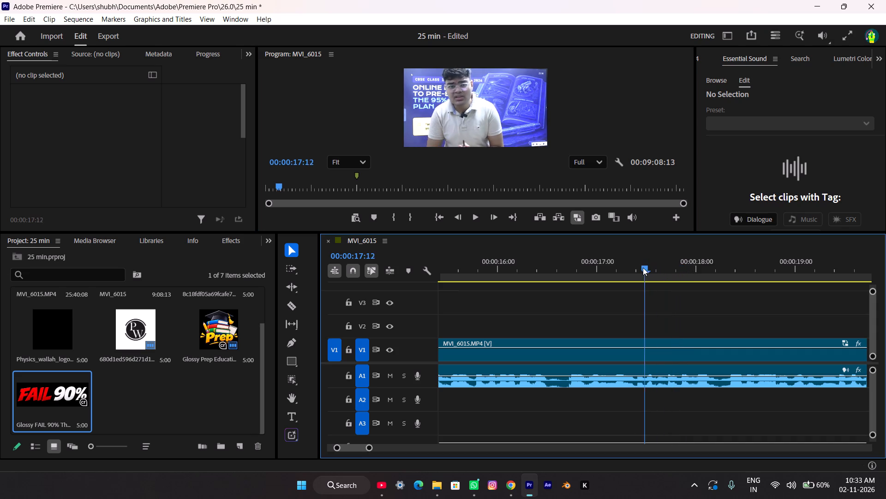
left_click_drag(643, 268, 667, 275)
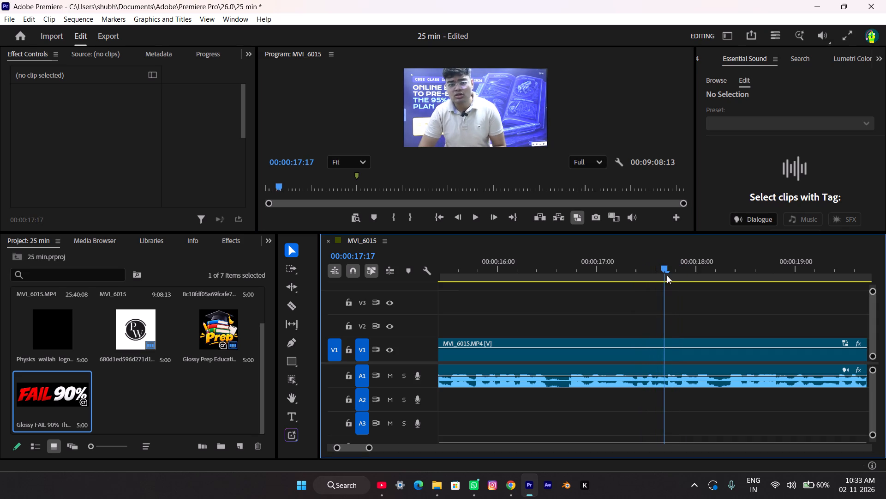
left_click_drag(667, 275, 611, 280)
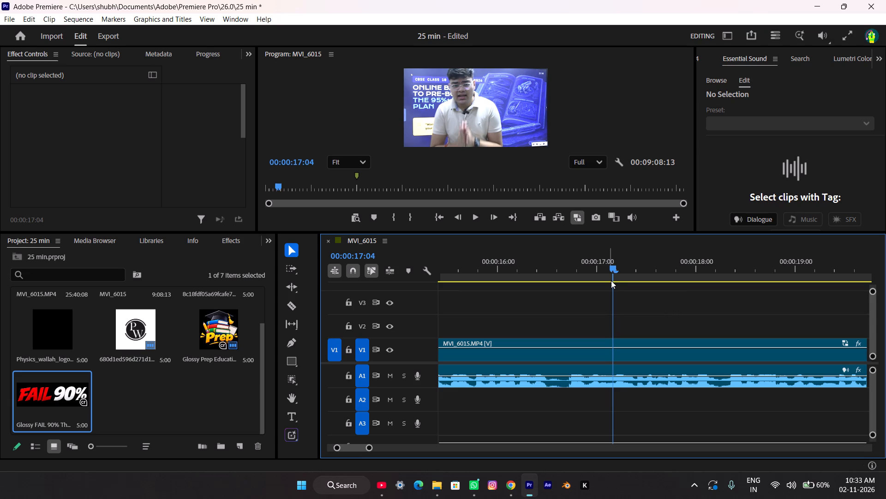
left_click_drag(38, 400, 575, 293)
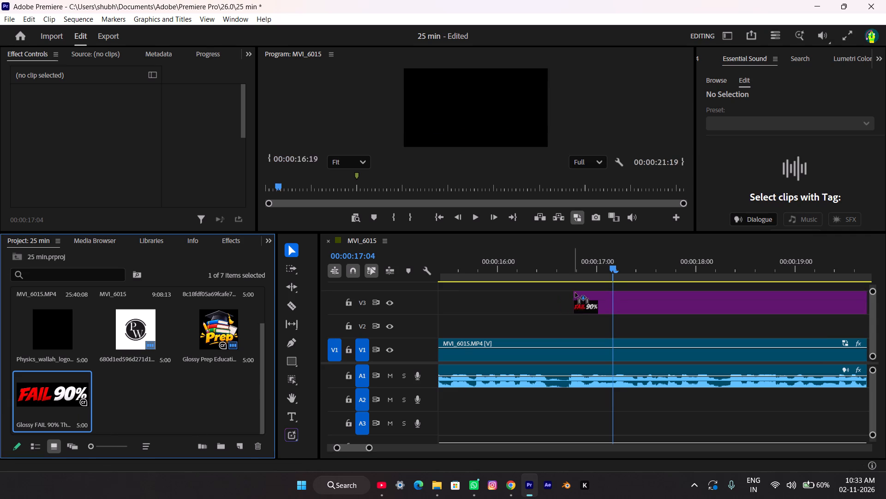
left_click_drag(575, 293, 611, 325)
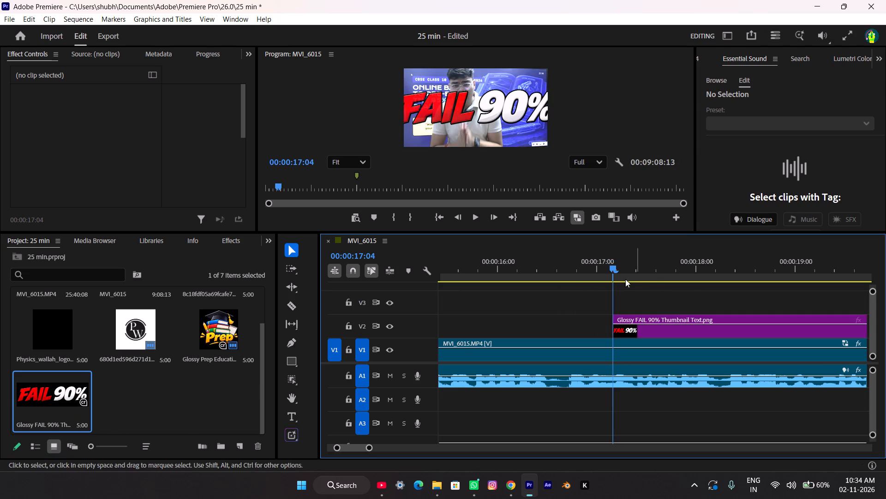
left_click_drag(613, 268, 598, 270)
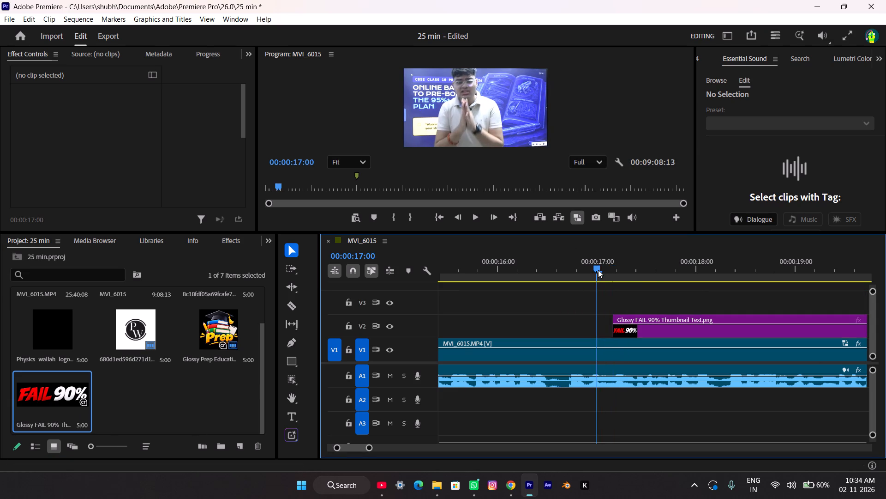
left_click_drag(598, 270, 623, 276)
Scale the FAIL 90% clip on V2 to 60 and set Crop Left to 49% to isolate the 90% text.
left_click(658, 325)
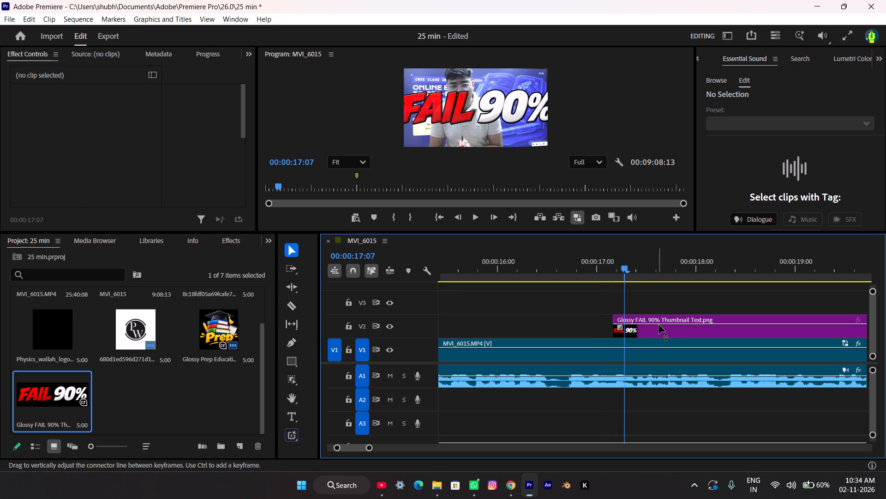
left_click_drag(622, 271, 617, 273)
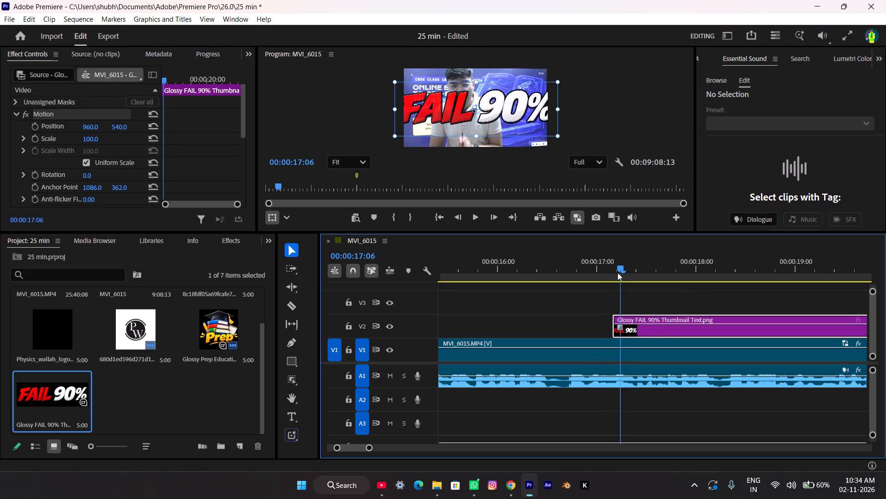
left_click_drag(617, 273, 616, 273)
left_click_drag(94, 139, 76, 139)
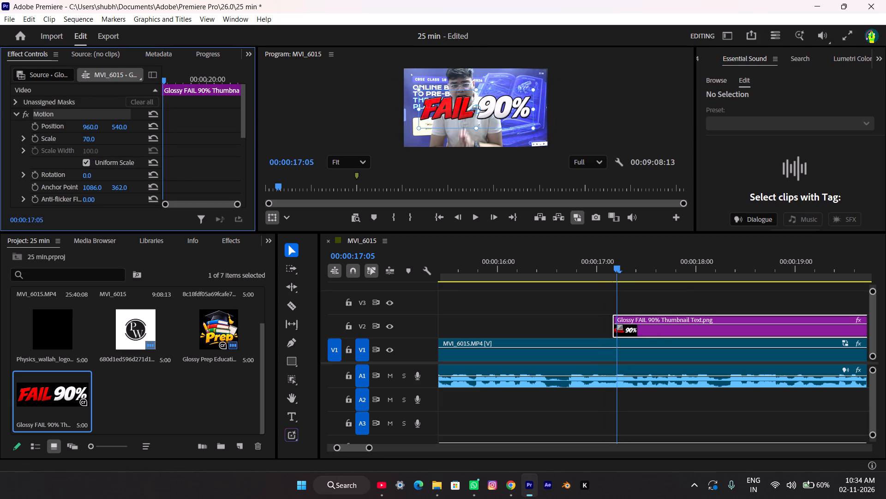
left_click_drag(76, 139, 71, 138)
scroll(86, 145, "down", 6)
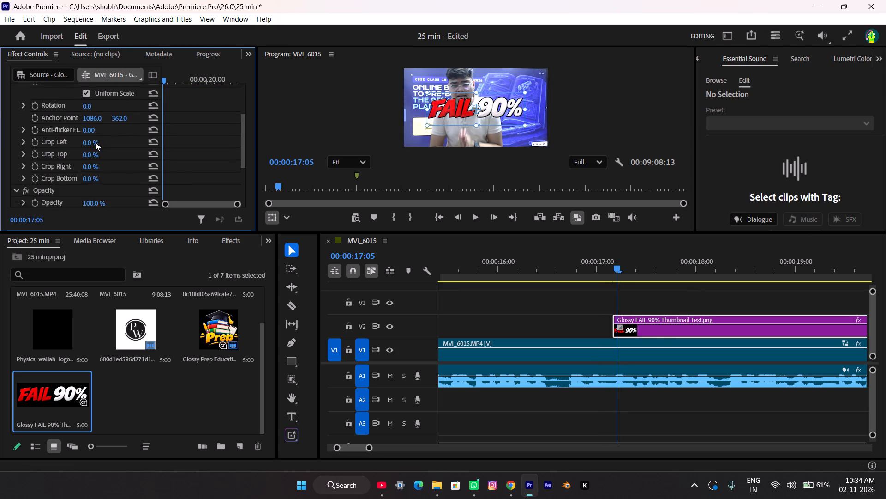
scroll(96, 142, "down", 2)
left_click_drag(89, 118, 108, 120)
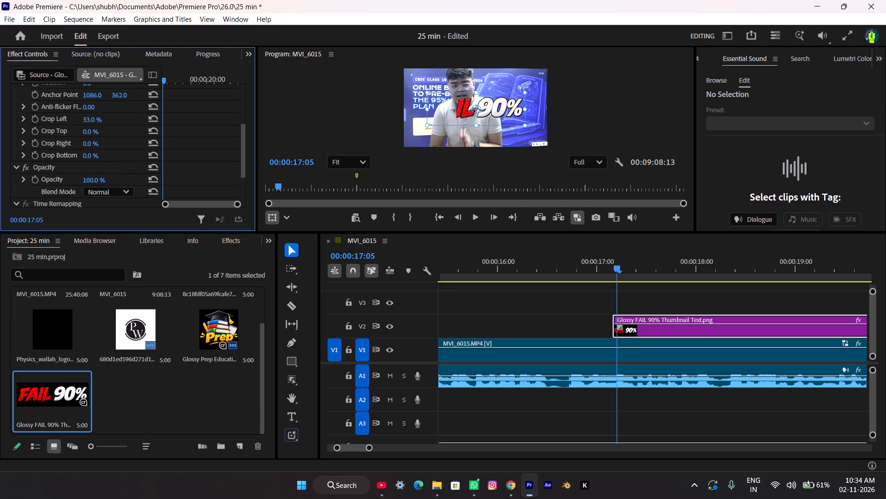
left_click_drag(108, 120, 117, 121)
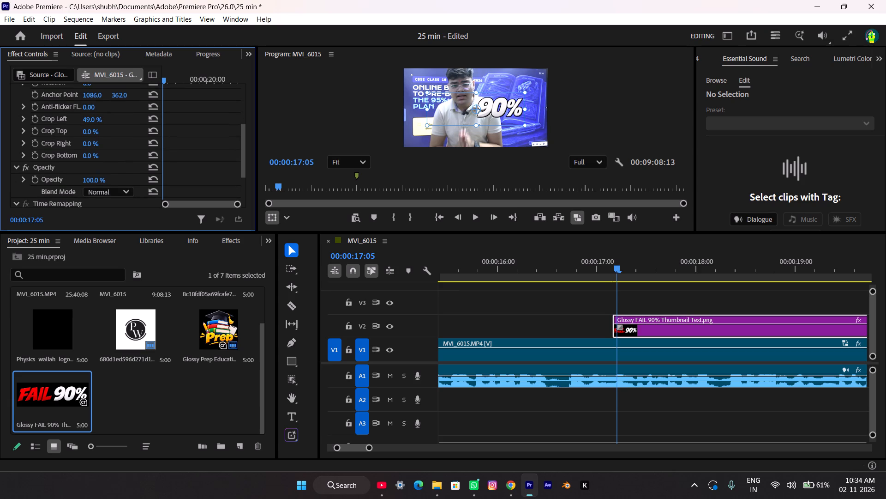
left_click_drag(117, 121, 117, 121)
Set the cropped 90% clip's horizontal position to 568 and its scale to 46.
scroll(62, 117, "up", 9)
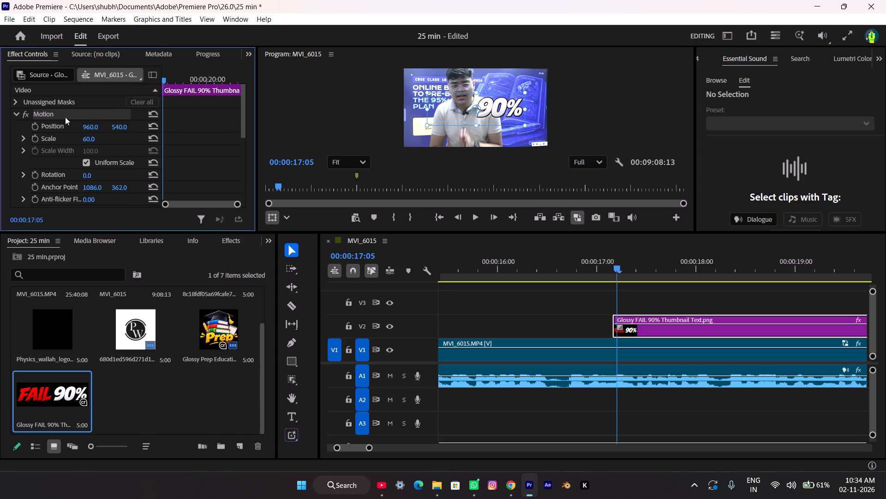
left_click_drag(90, 128, 85, 127)
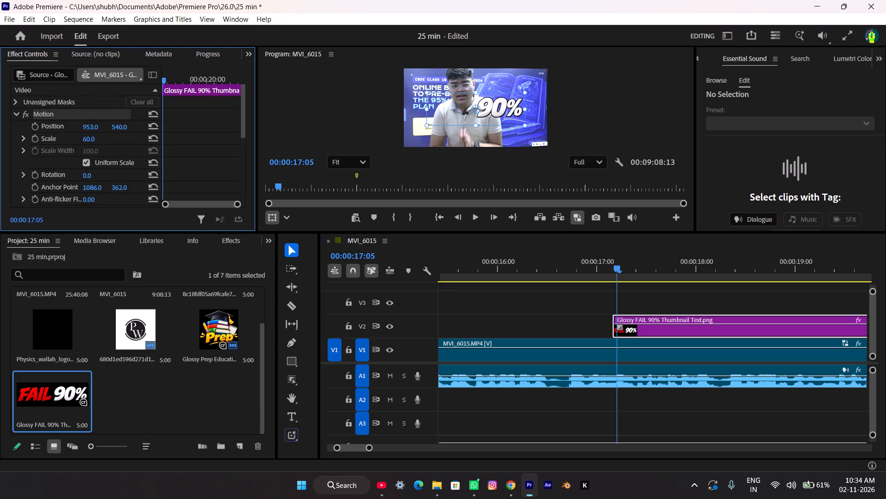
left_click_drag(85, 127, 14, 146)
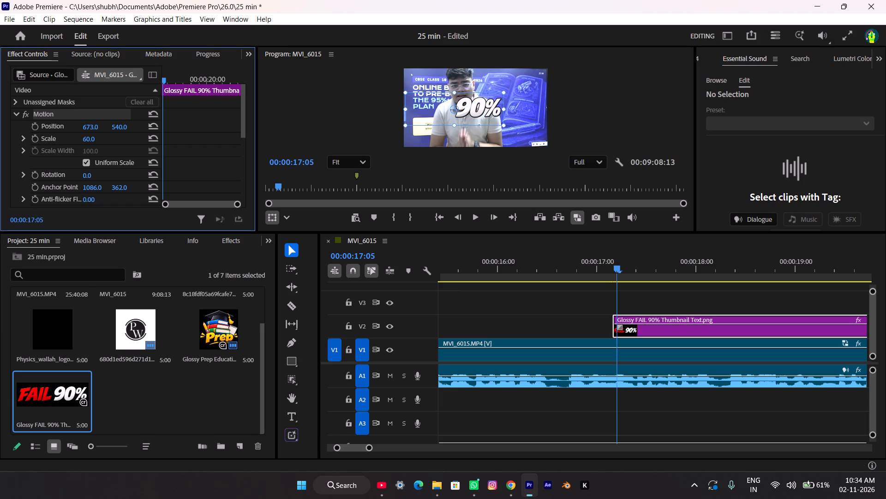
left_click_drag(14, 146, 124, 124)
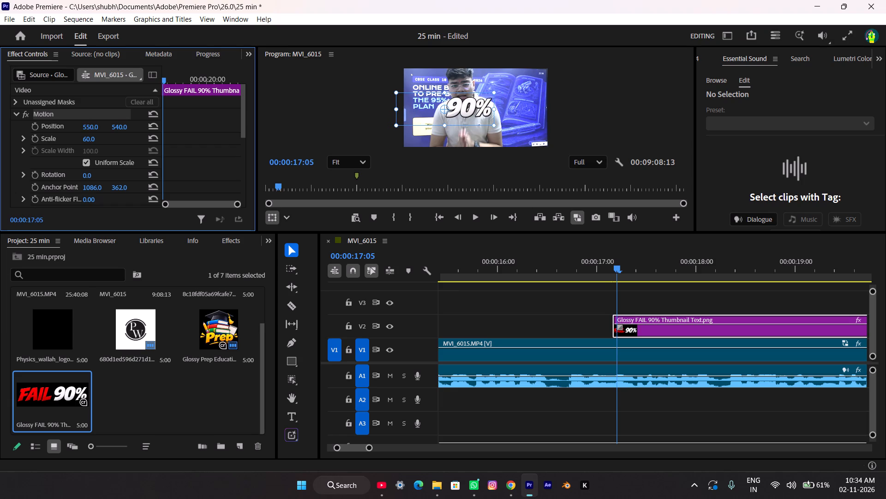
left_click_drag(124, 124, 133, 122)
left_click_drag(88, 140, 88, 140)
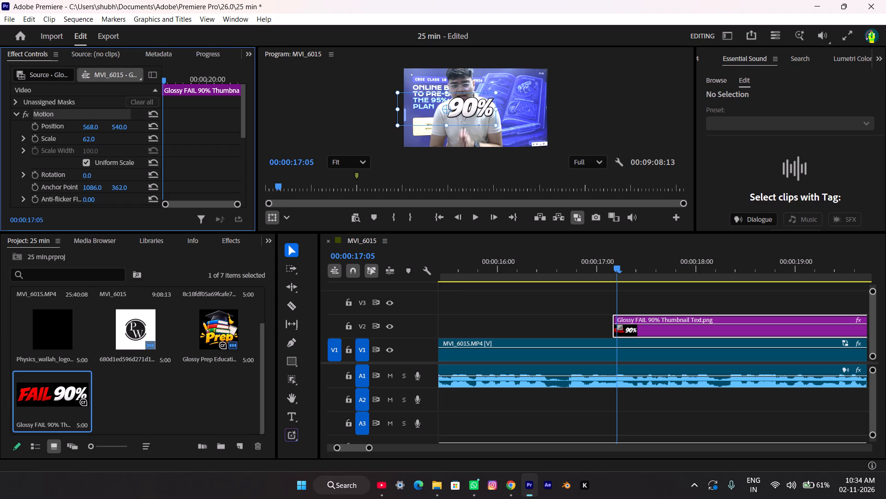
left_click_drag(88, 140, 77, 137)
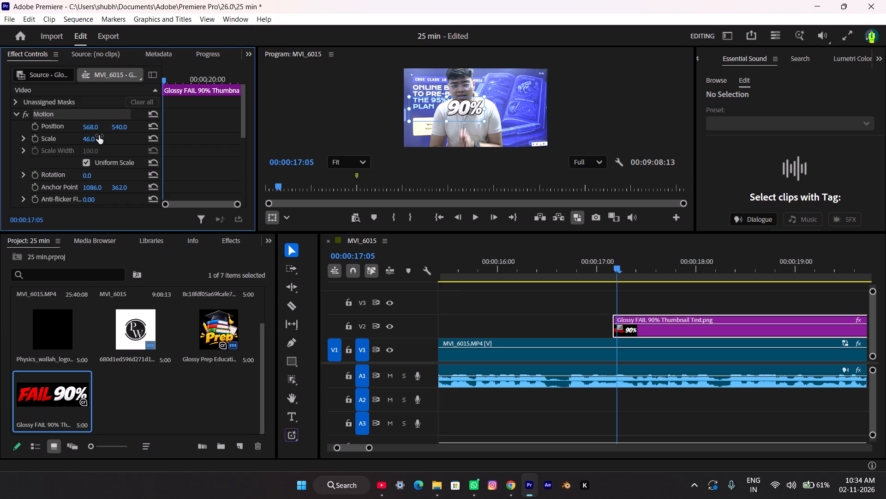
Set the cropped 90% clip's position to 673, 749 over the speaker's chest.
left_click_drag(119, 124, 128, 124)
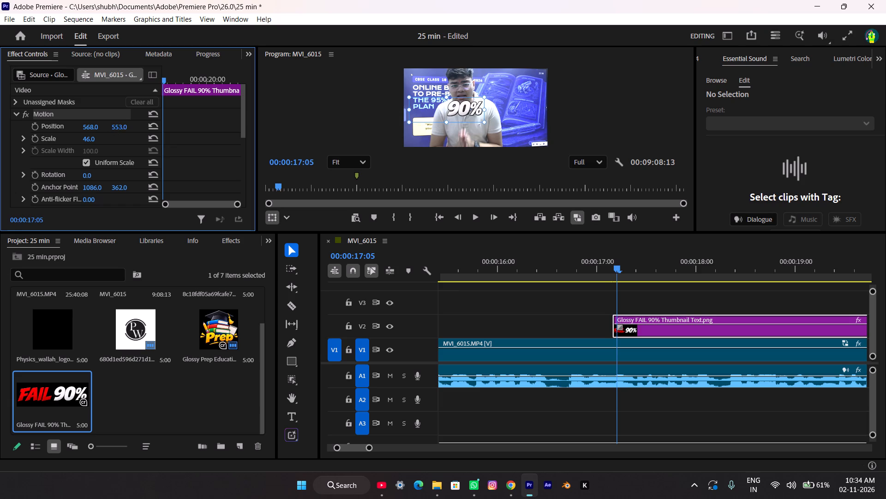
left_click_drag(128, 124, 212, 119)
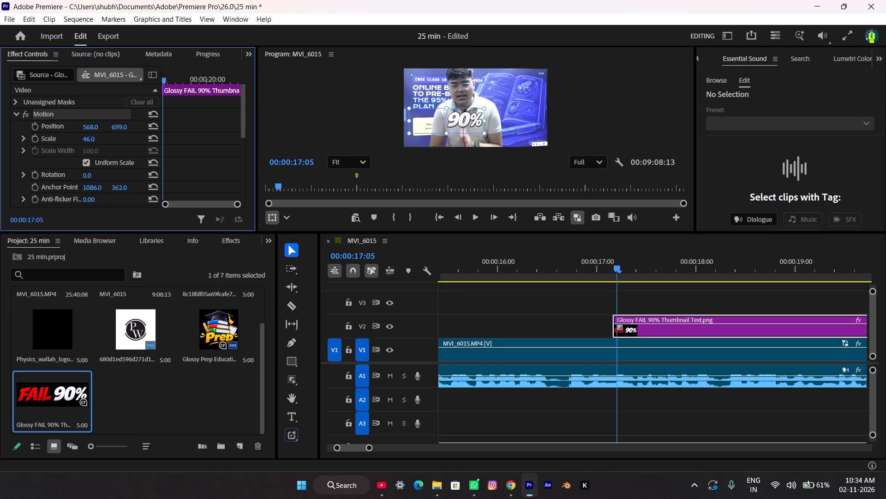
left_click_drag(212, 119, 239, 118)
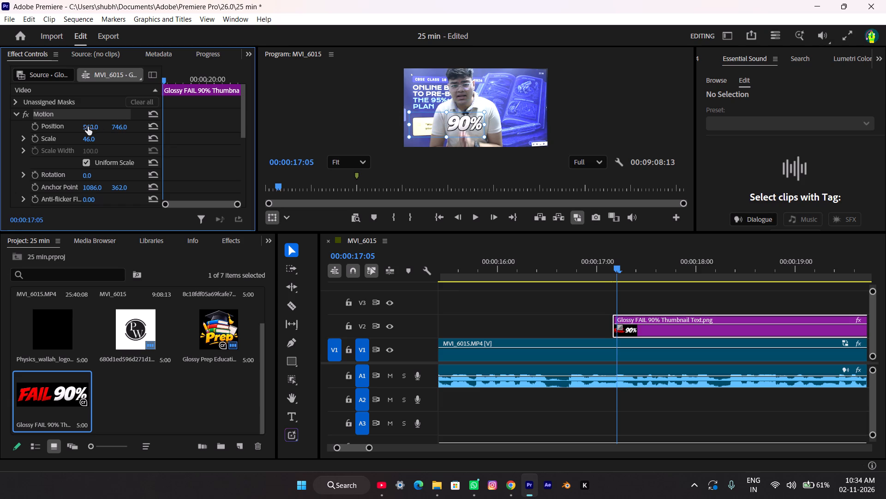
left_click_drag(90, 127, 127, 127)
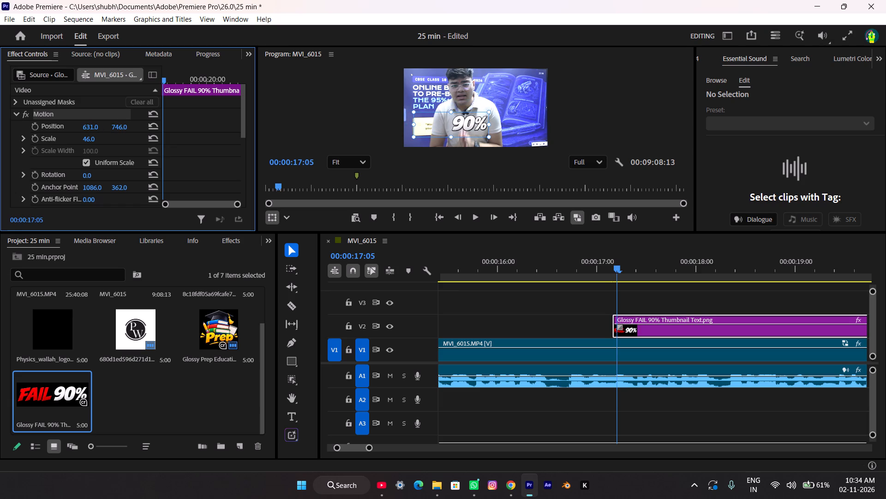
left_click_drag(127, 127, 122, 127)
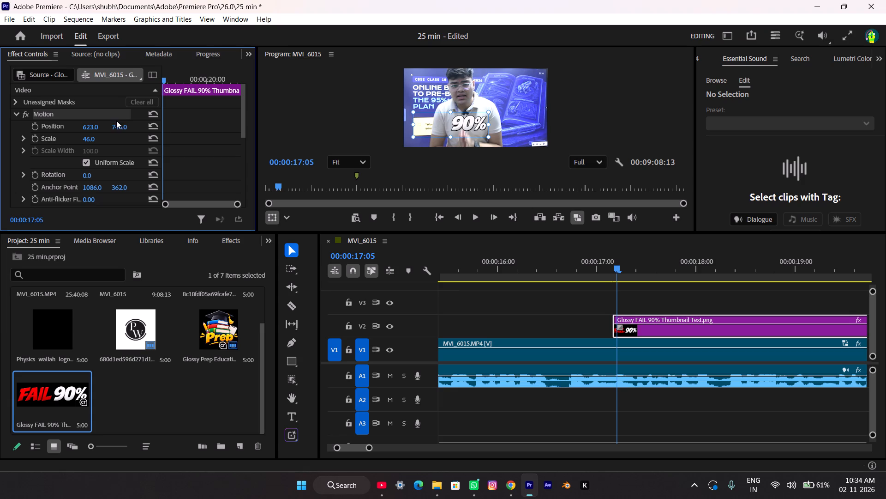
left_click_drag(114, 128, 120, 130)
left_click_drag(87, 127, 102, 127)
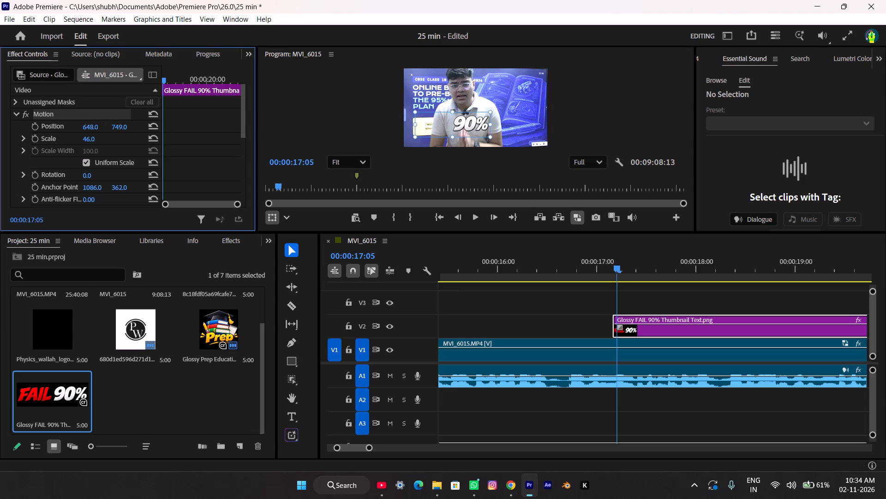
left_click_drag(102, 127, 117, 128)
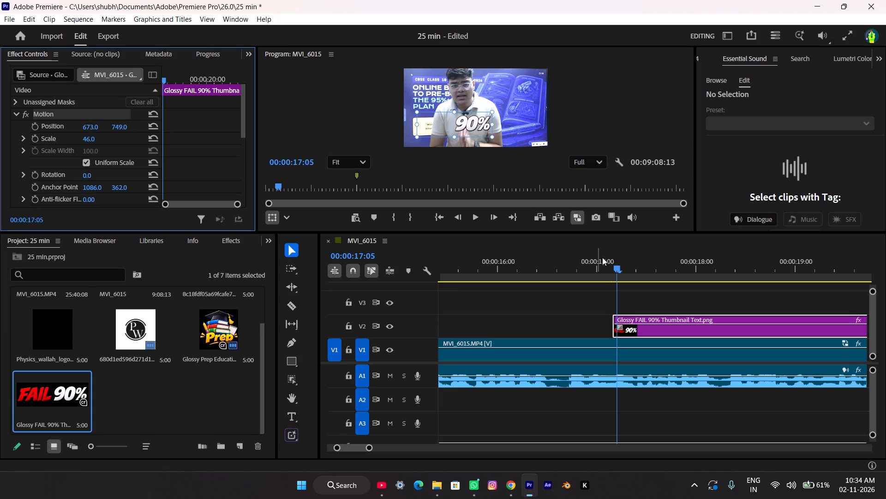
Review the speech around the 90% clip and split the clip on V2 at 00:00:18:03.
left_click_drag(615, 262, 617, 269)
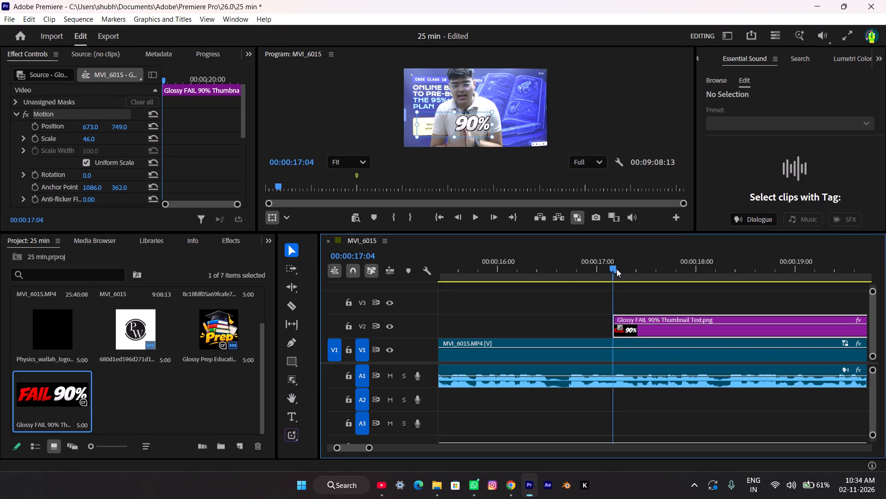
left_click_drag(617, 269, 603, 271)
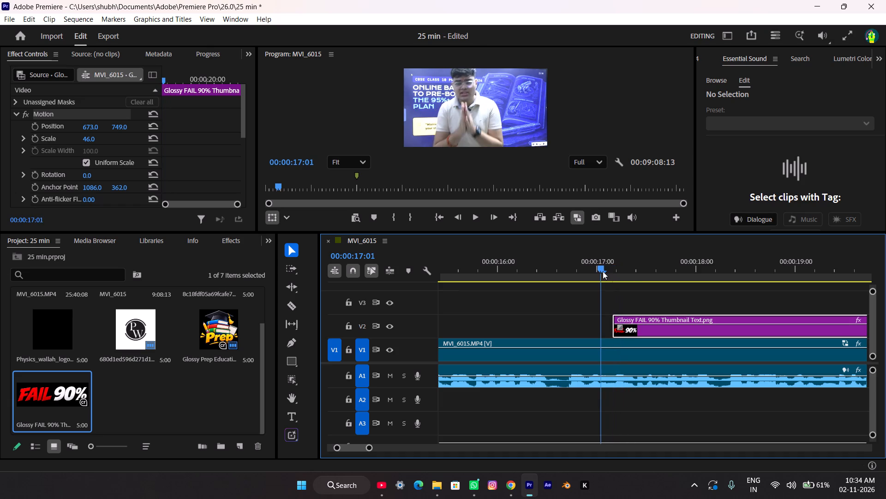
left_click_drag(603, 271, 631, 275)
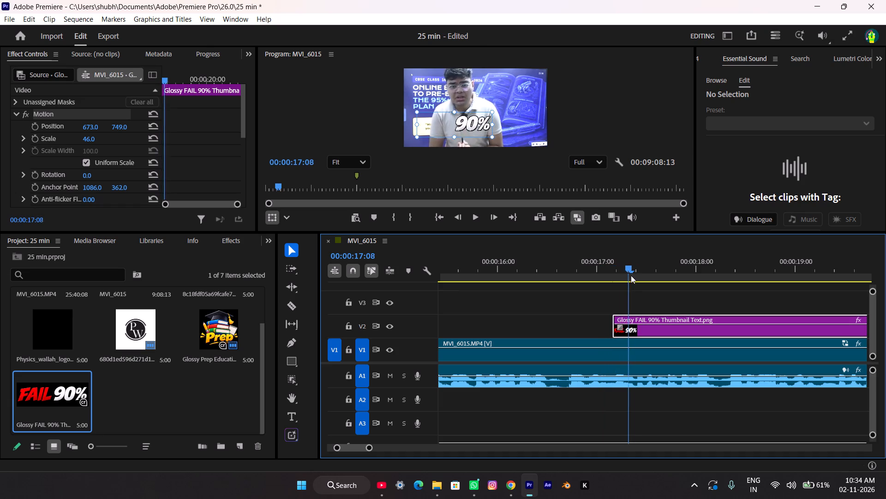
left_click_drag(631, 275, 615, 275)
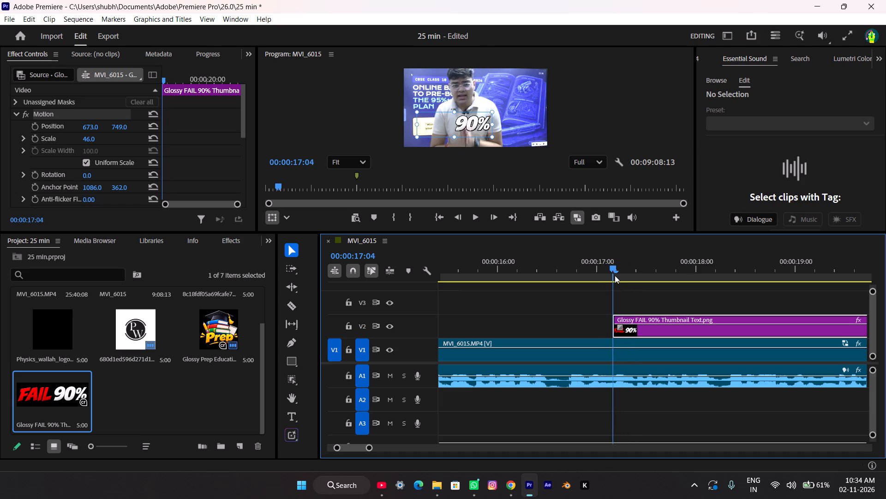
left_click_drag(615, 275, 684, 286)
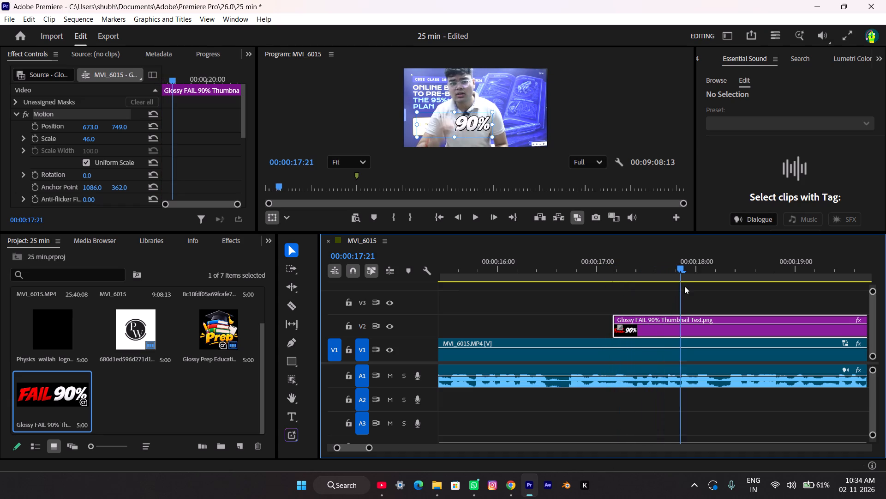
left_click_drag(684, 286, 709, 292)
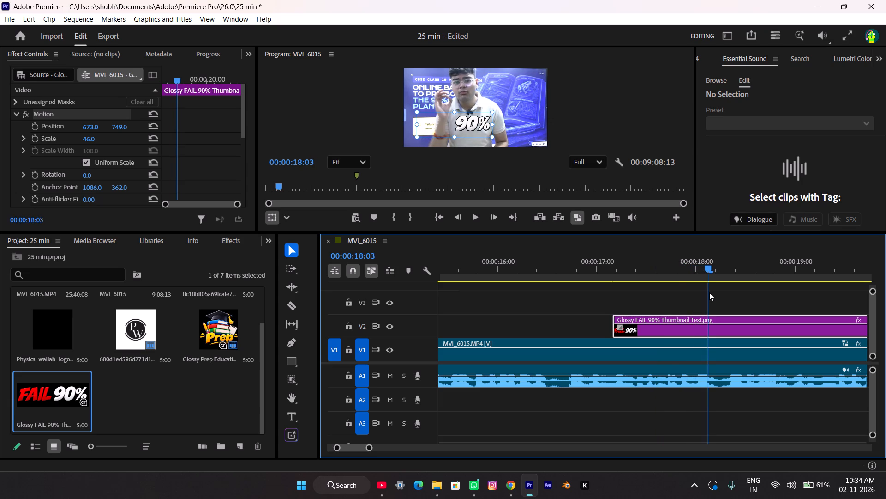
left_click_drag(709, 292, 709, 292)
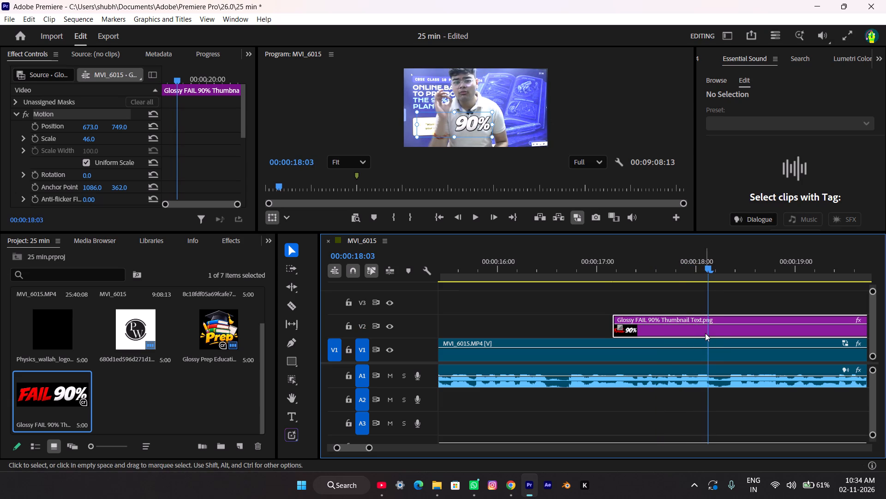
left_click(709, 328)
key("c")
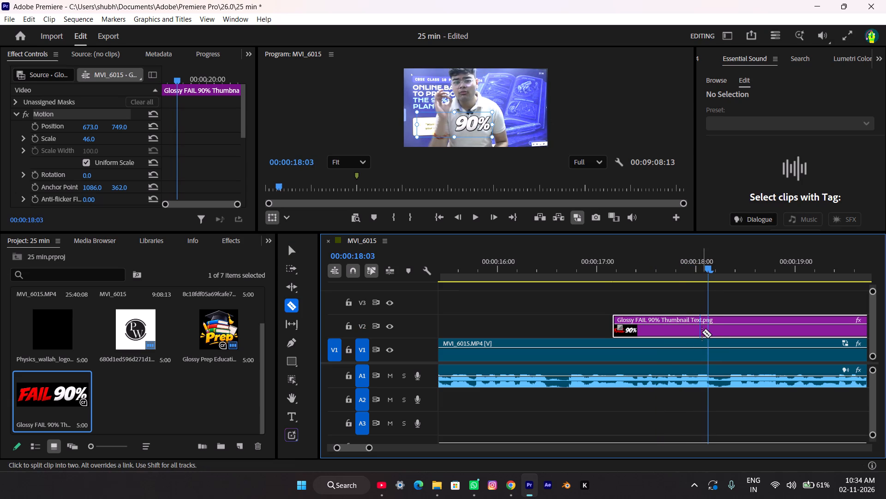
left_click(708, 322)
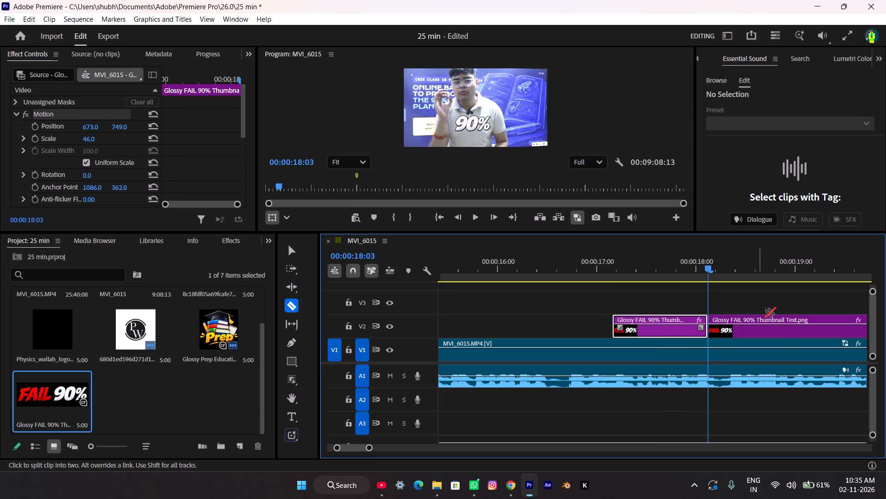
key("v")
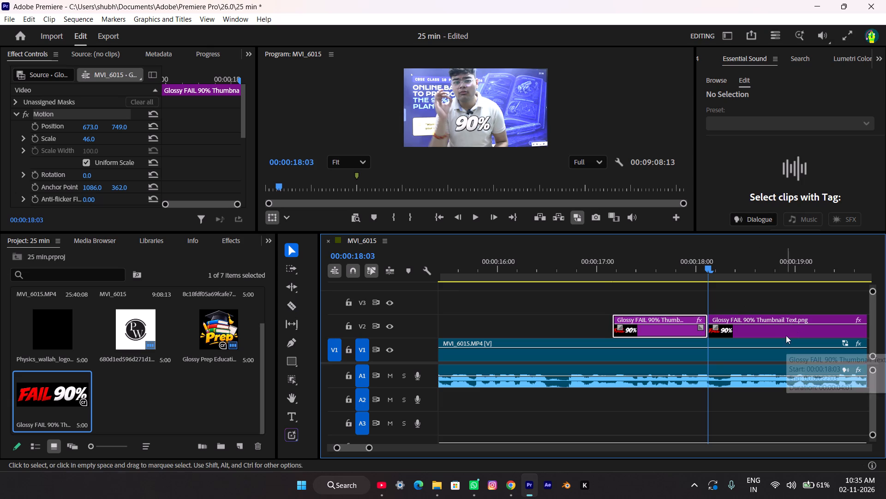
On the second V2 piece, starting at 00:00:18:03, set Crop Left to 0% and Crop Right to 49% to isolate the FAIL text.
left_click(750, 324)
left_click(753, 293)
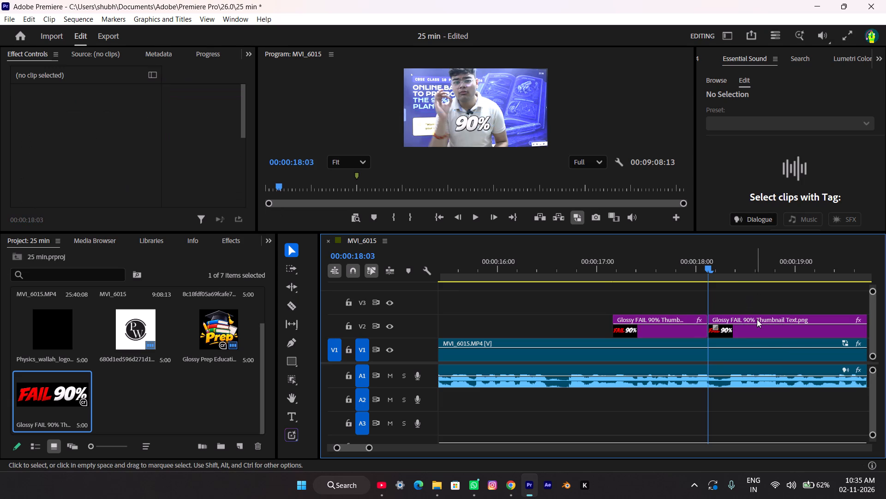
left_click_drag(759, 330, 784, 333)
left_click_drag(782, 335, 768, 333)
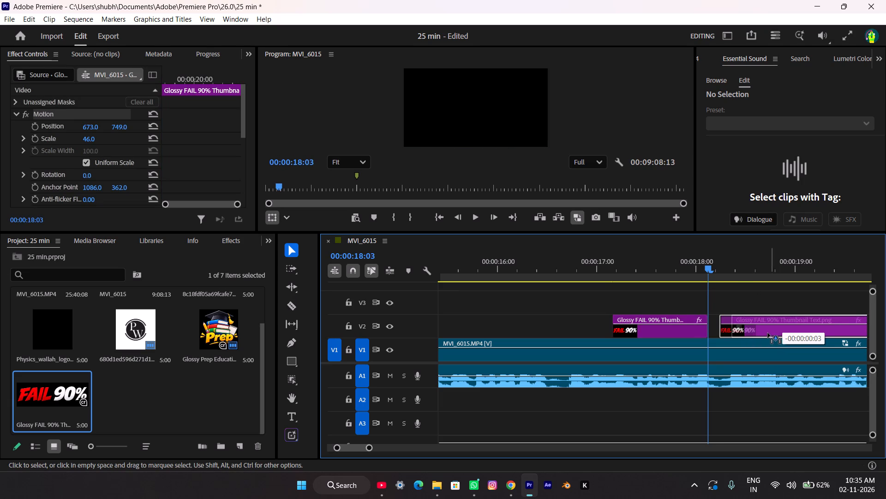
left_click_drag(768, 333, 758, 331)
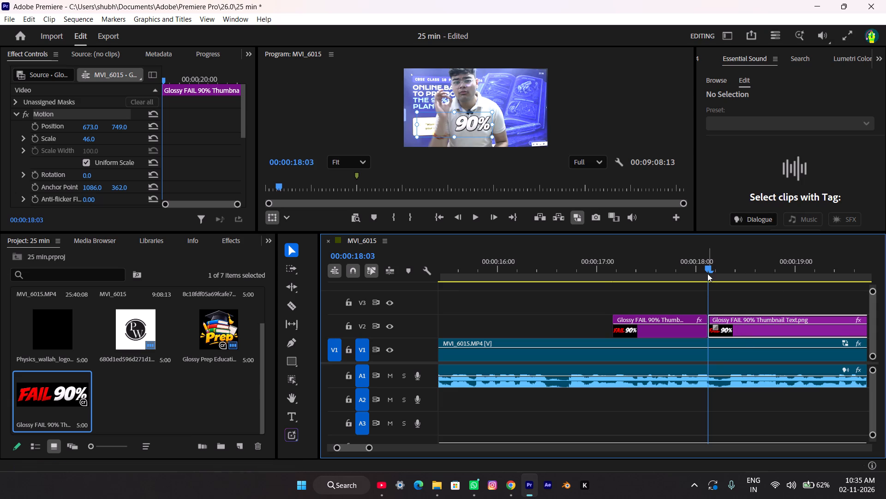
left_click_drag(702, 267, 753, 275)
scroll(103, 145, "down", 1)
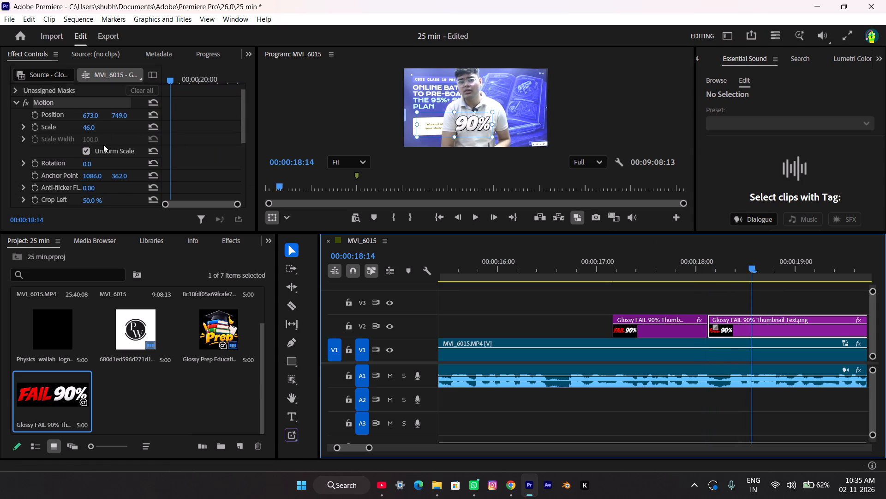
scroll(103, 145, "down", 6)
left_click_drag(96, 129, 80, 133)
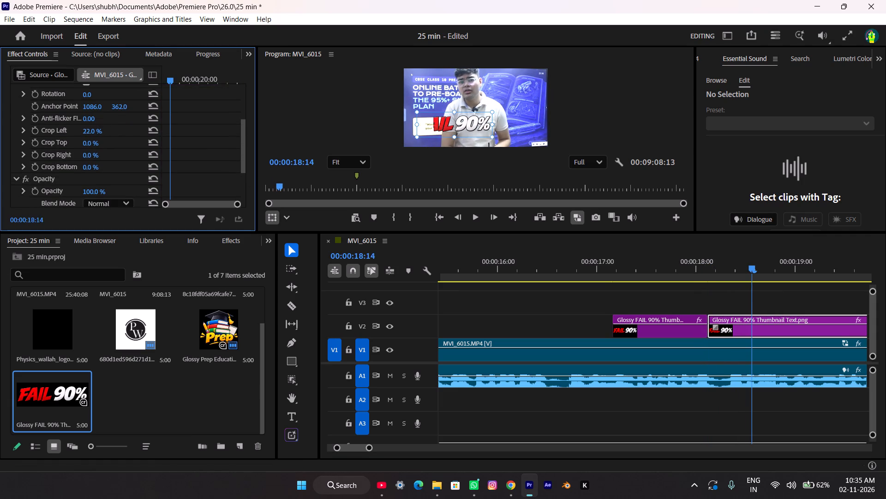
left_click_drag(80, 133, 31, 136)
left_click_drag(95, 154, 121, 160)
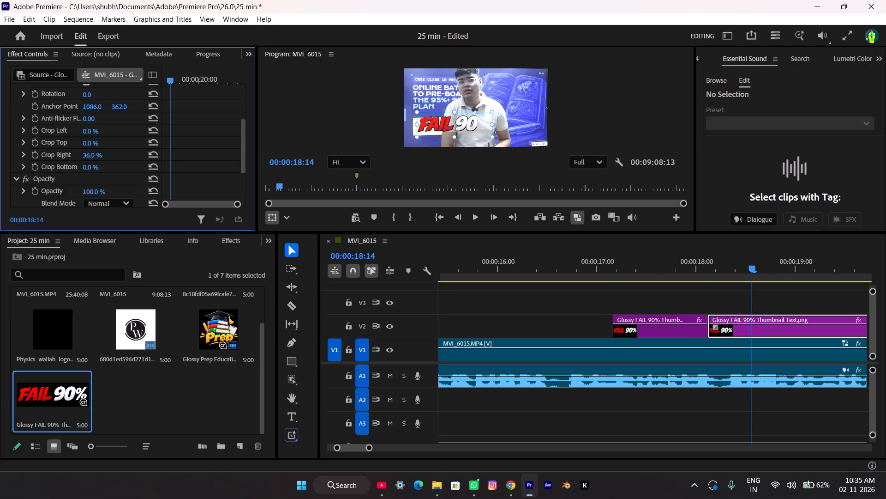
left_click_drag(121, 160, 131, 163)
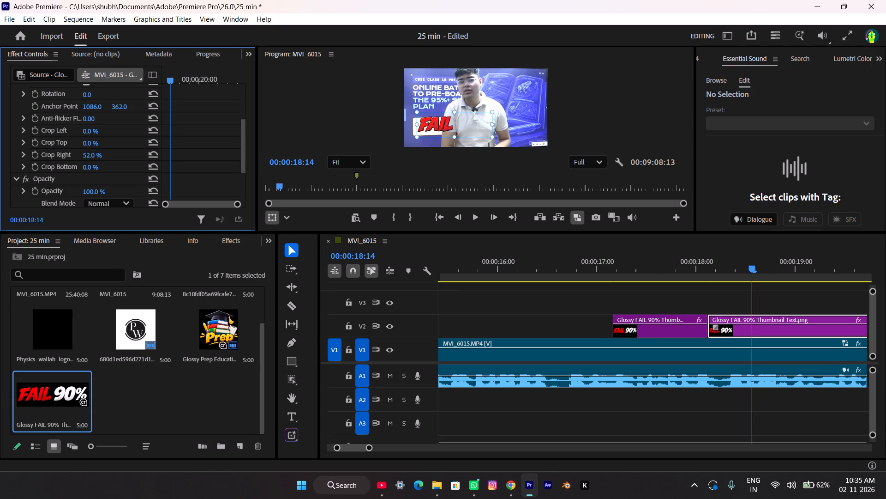
left_click_drag(131, 163, 130, 163)
Set the FAIL clip's horizontal position to 1113 to place it over the speaker's chest.
scroll(89, 147, "up", 3)
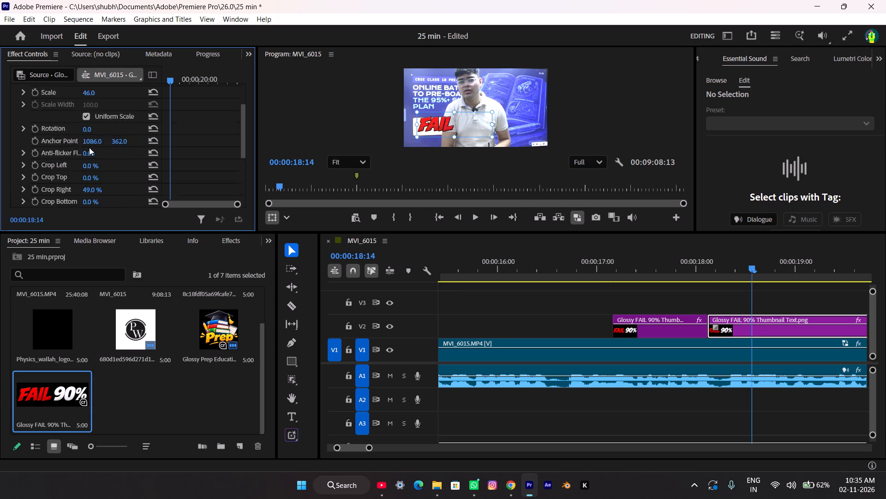
scroll(89, 147, "up", 7)
left_click_drag(90, 127, 101, 129)
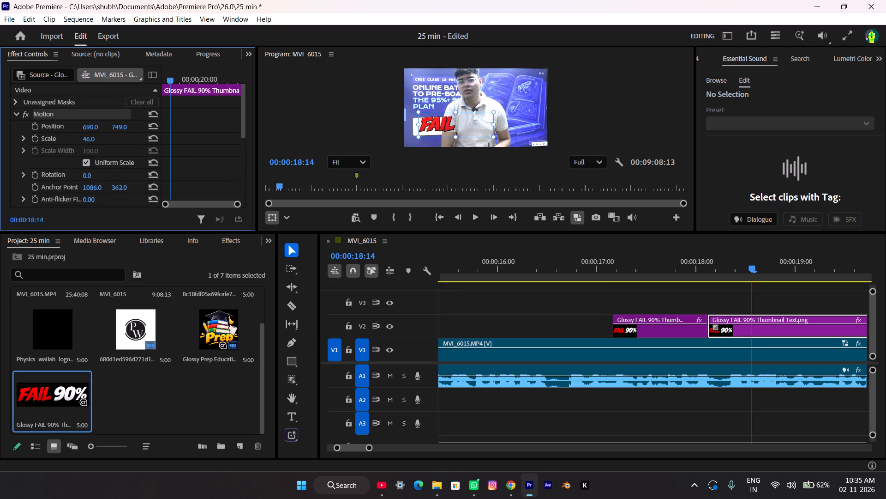
left_click_drag(101, 129, 329, 142)
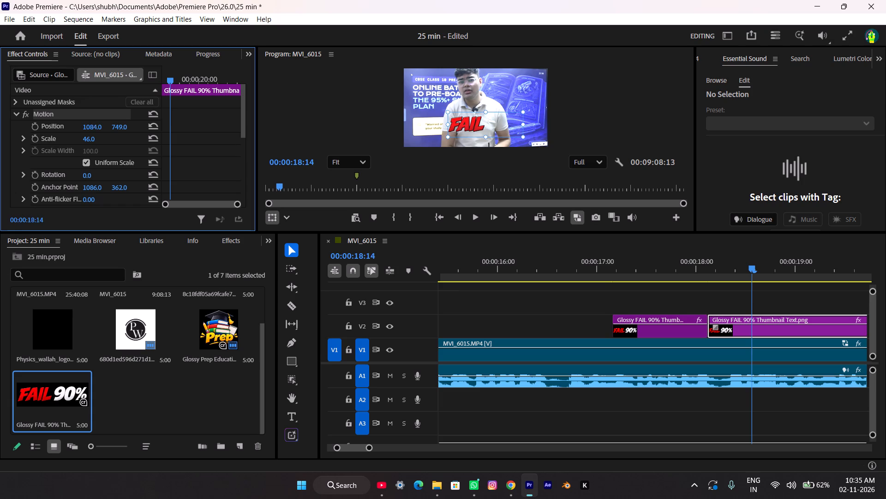
left_click_drag(329, 142, 346, 142)
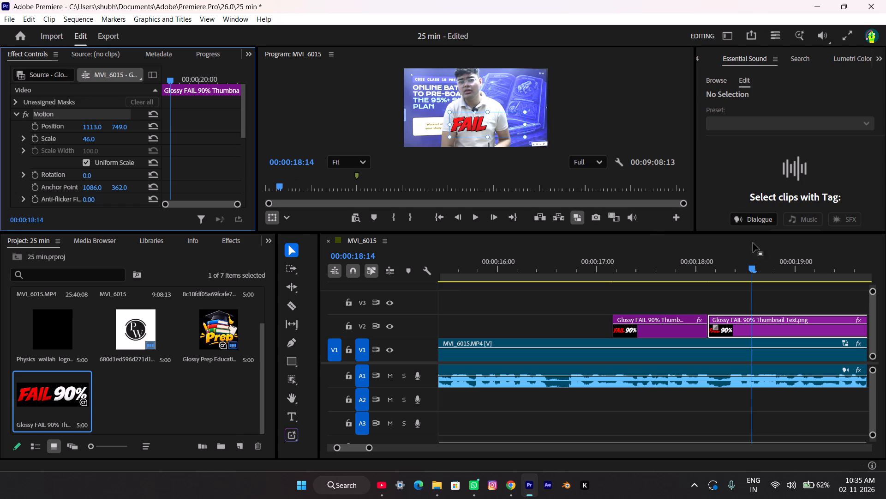
Review the speech around the FAIL clip on V2 and trim the clip's end to 00:00:18:21.
left_click_drag(749, 273, 595, 281)
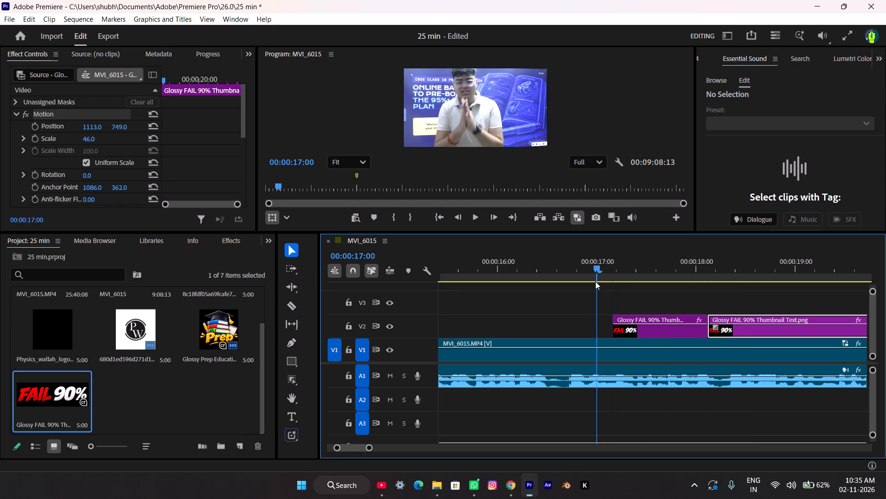
left_click_drag(595, 281, 676, 288)
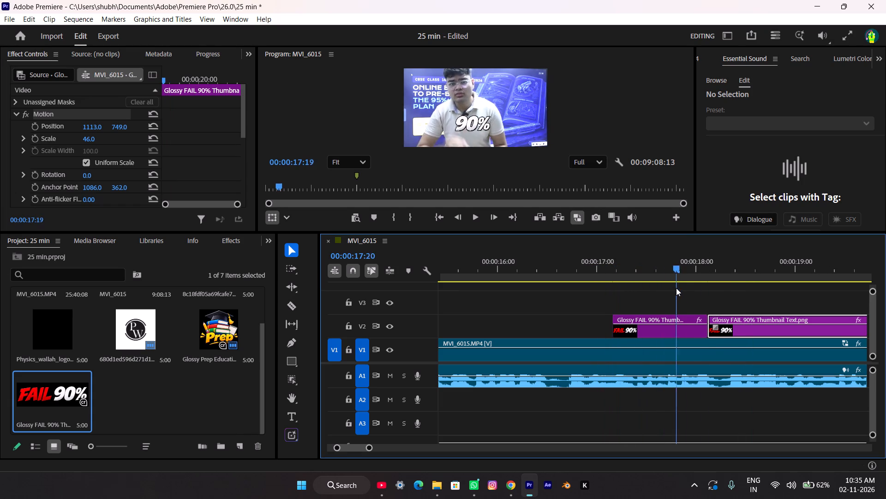
left_click_drag(676, 288, 734, 288)
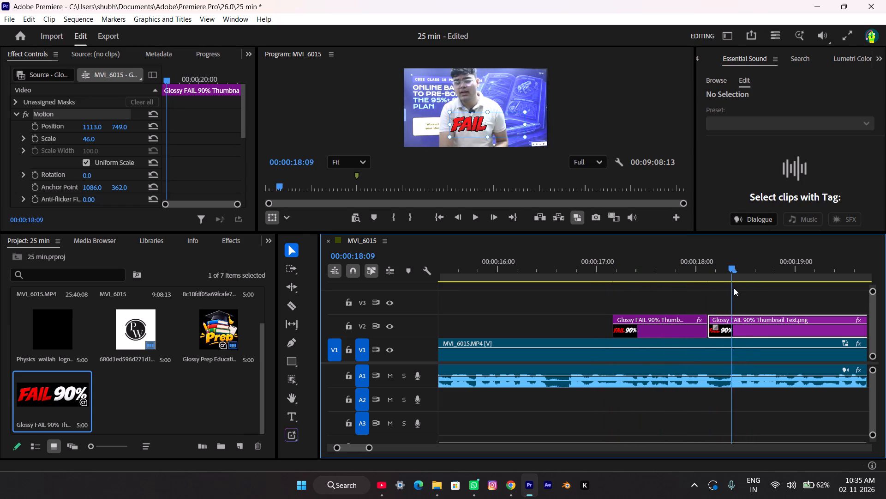
left_click_drag(734, 288, 762, 288)
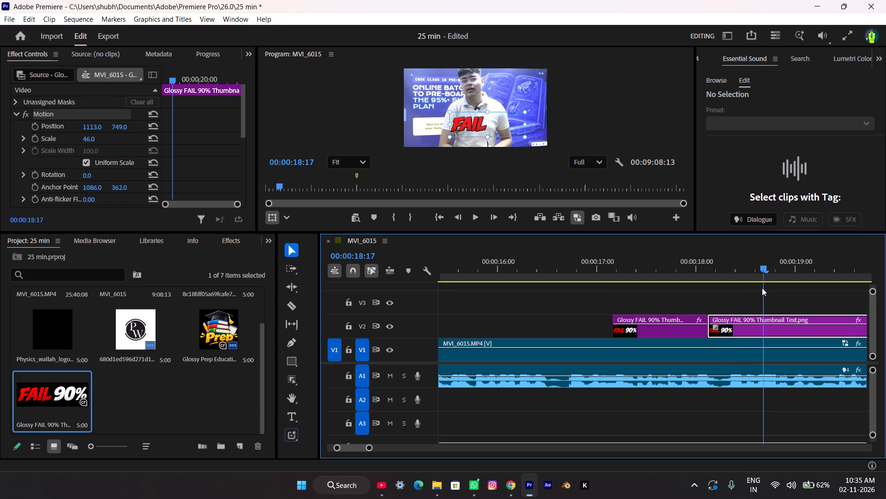
left_click_drag(762, 288, 759, 288)
left_click_drag(759, 288, 778, 291)
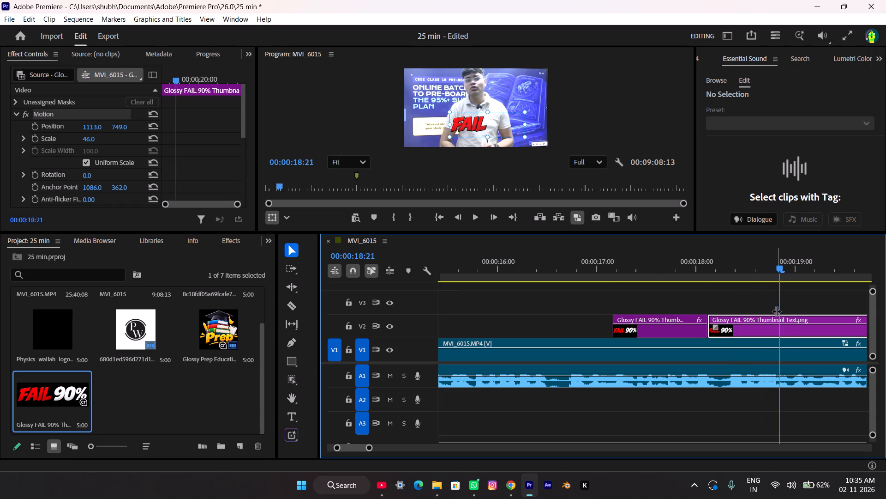
scroll(861, 317, "down", 12)
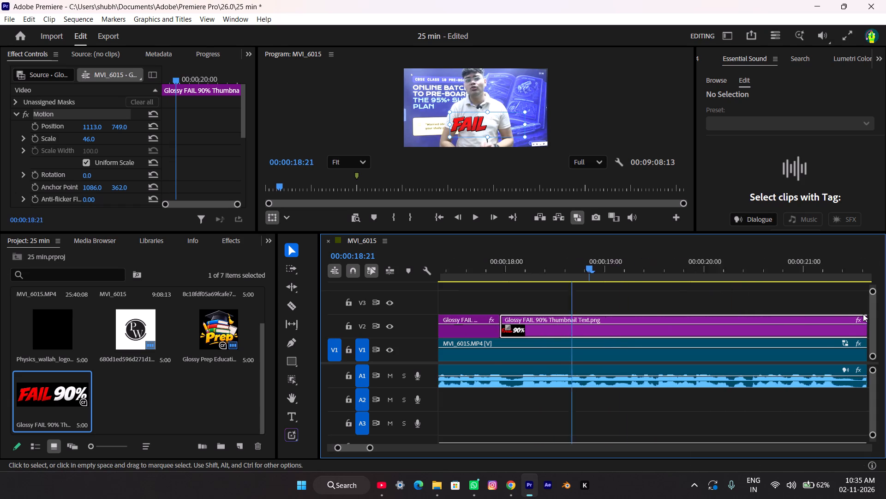
scroll(863, 314, "down", 7)
left_click_drag(778, 320, 542, 330)
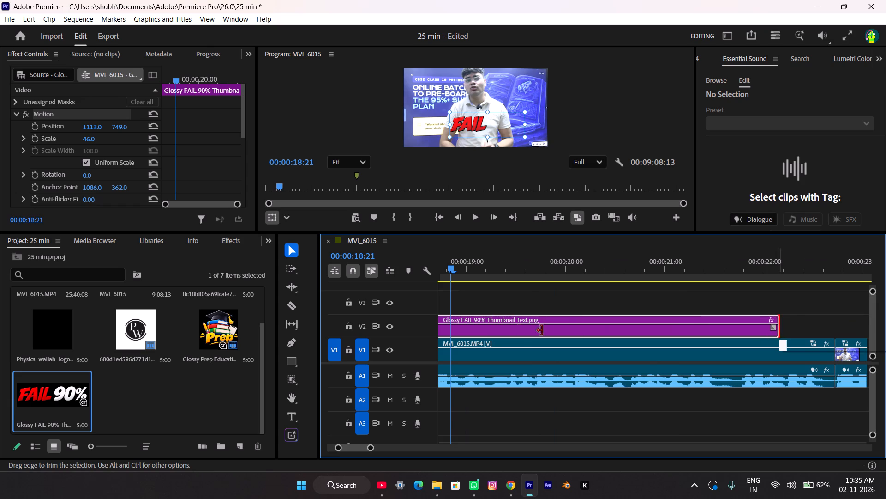
left_click_drag(542, 330, 451, 317)
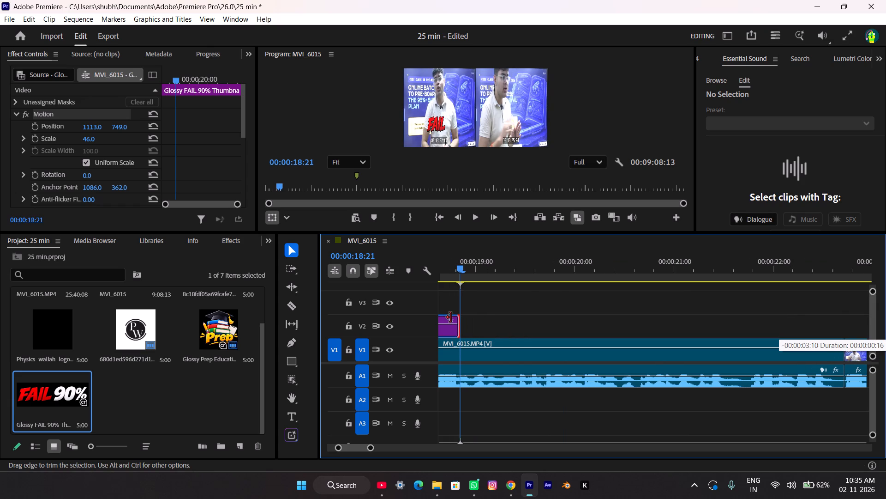
left_click_drag(451, 317, 469, 317)
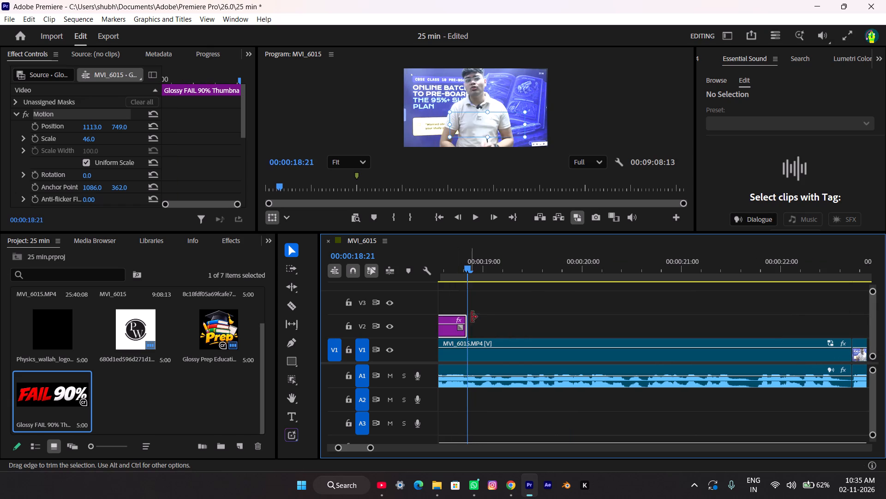
Apply the Pop Motion video transition to the start of the 90% clip on V2.
left_click_drag(467, 266, 498, 274)
left_click(225, 241)
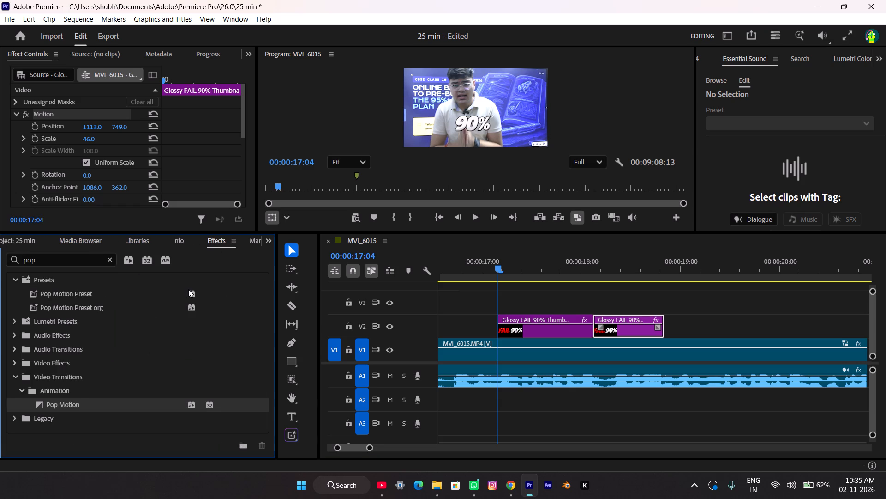
left_click_drag(78, 407, 504, 324)
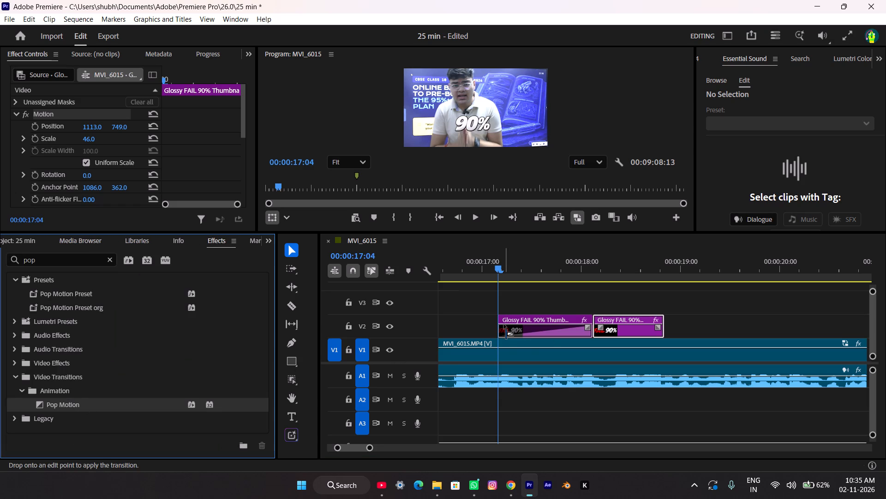
left_click_drag(504, 324, 501, 324)
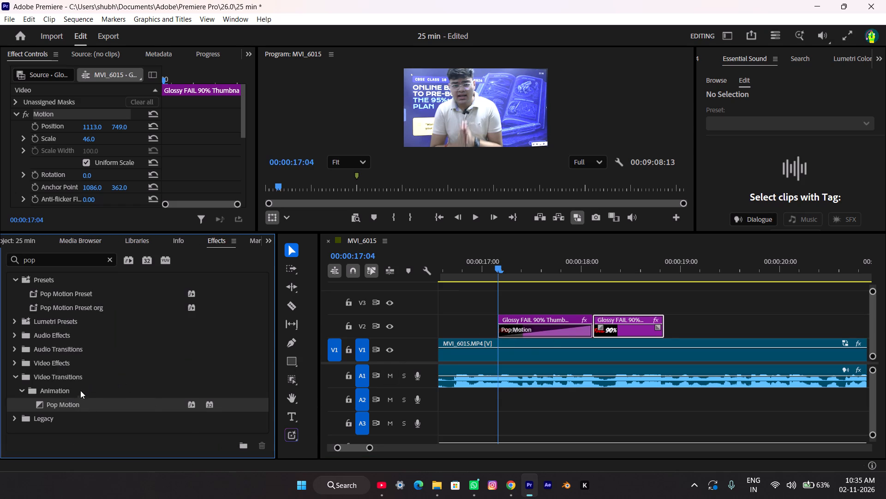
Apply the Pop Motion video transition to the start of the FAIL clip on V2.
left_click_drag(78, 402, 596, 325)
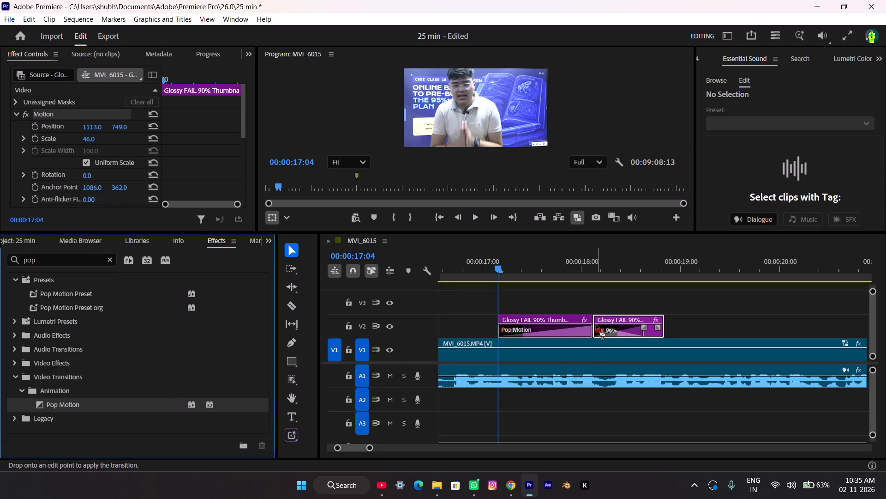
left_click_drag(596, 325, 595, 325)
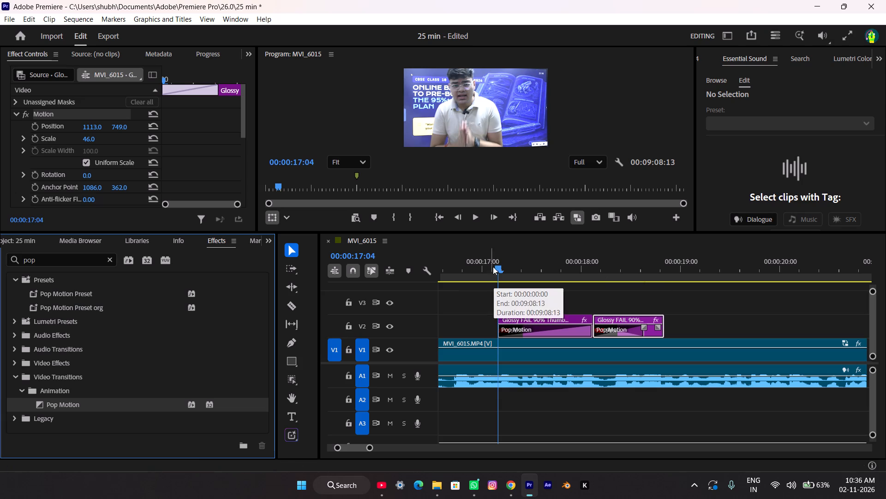
Play back and scrub through the 90% and FAIL clips to check their Pop Motion timing against the speech.
left_click_drag(494, 267, 481, 267)
left_click(465, 213)
left_click(472, 217)
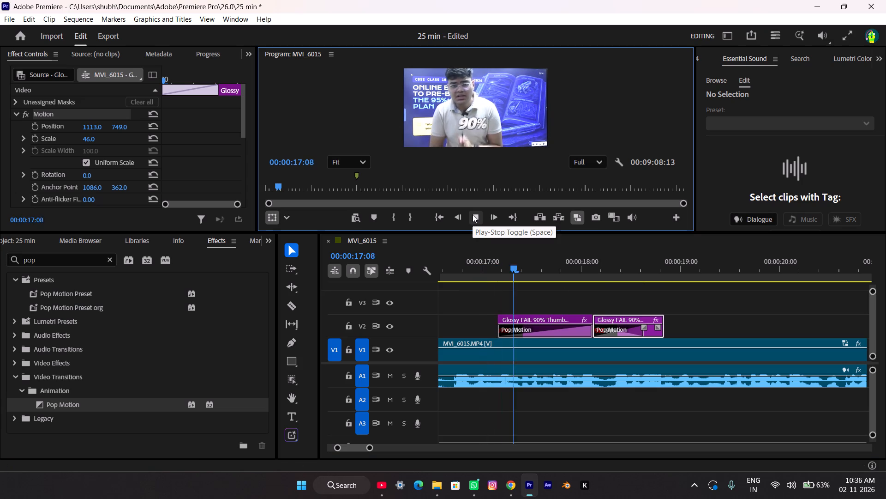
left_click(473, 214)
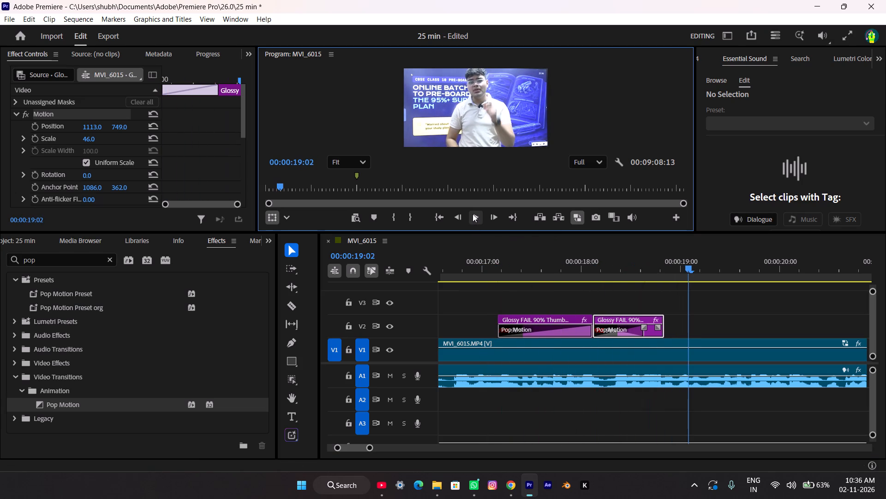
left_click_drag(685, 268, 472, 275)
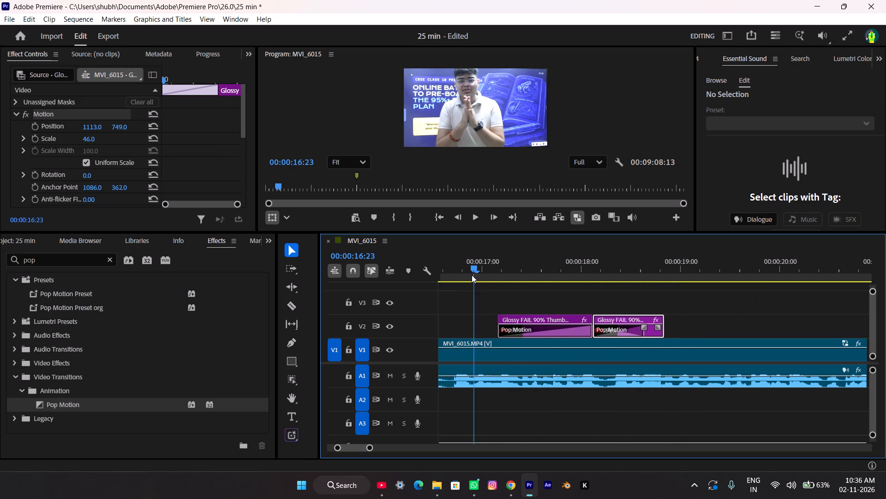
left_click_drag(472, 275, 553, 292)
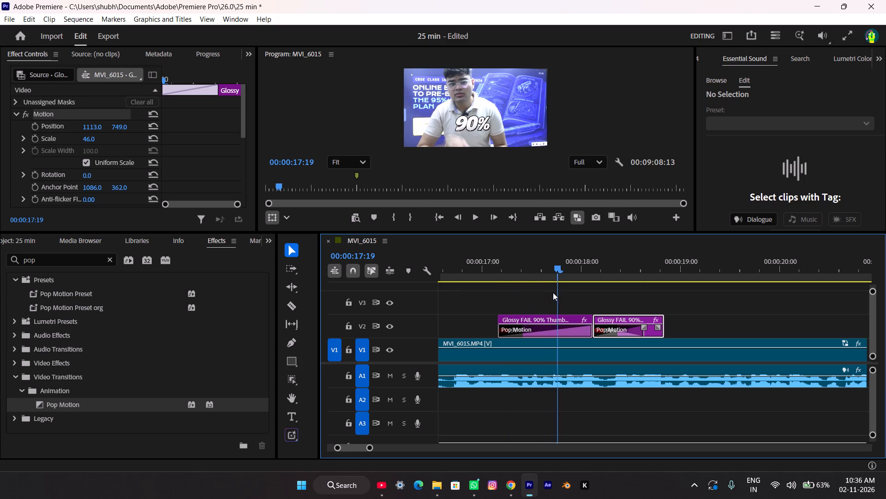
left_click_drag(553, 292, 580, 293)
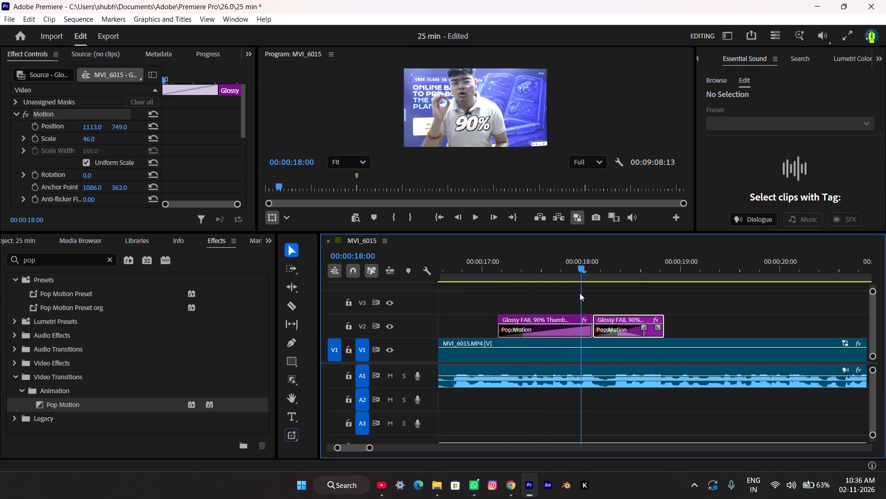
left_click_drag(580, 293, 597, 293)
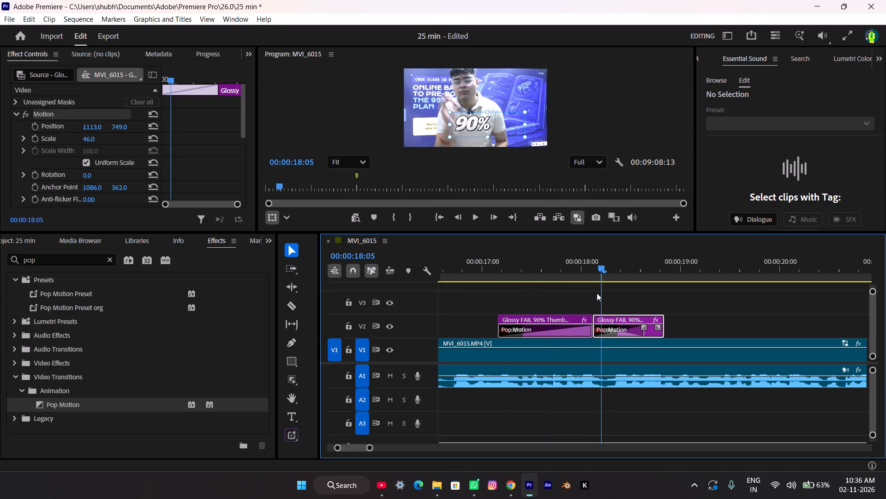
left_click_drag(597, 293, 614, 292)
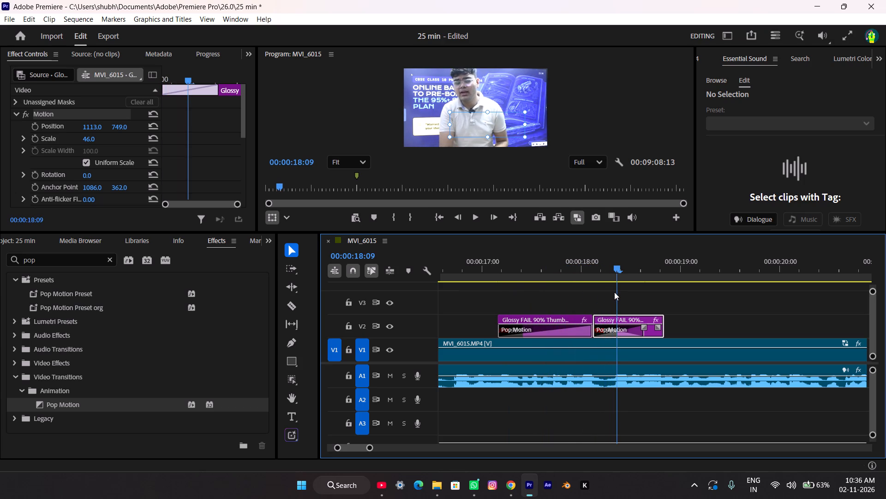
left_click_drag(614, 292, 607, 292)
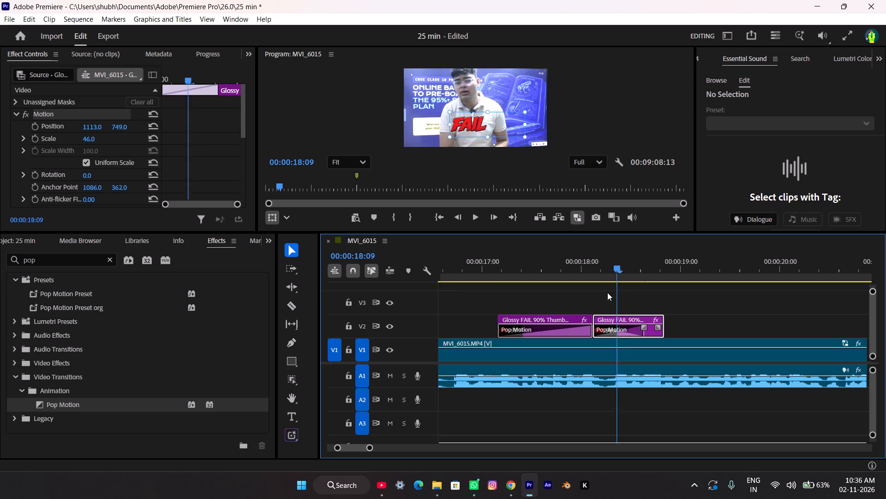
Trim the 90% clip's end to 00:00:18:00 and move the FAIL clip on V2 to start directly after it.
left_click_drag(607, 292, 584, 292)
left_click_drag(593, 317, 582, 315)
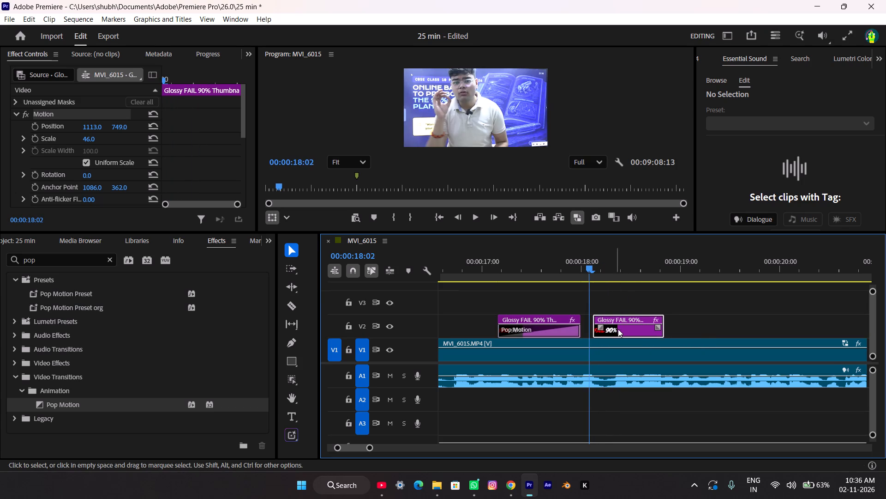
left_click_drag(626, 317, 612, 314)
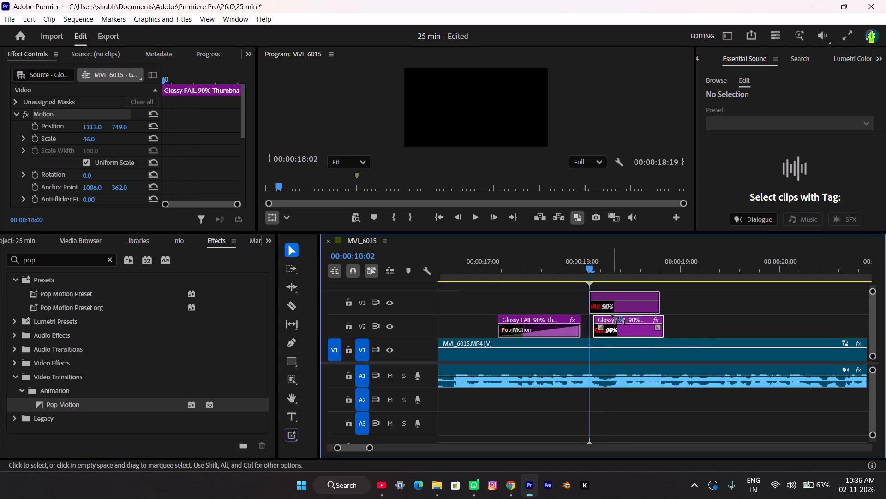
left_click_drag(612, 314, 614, 316)
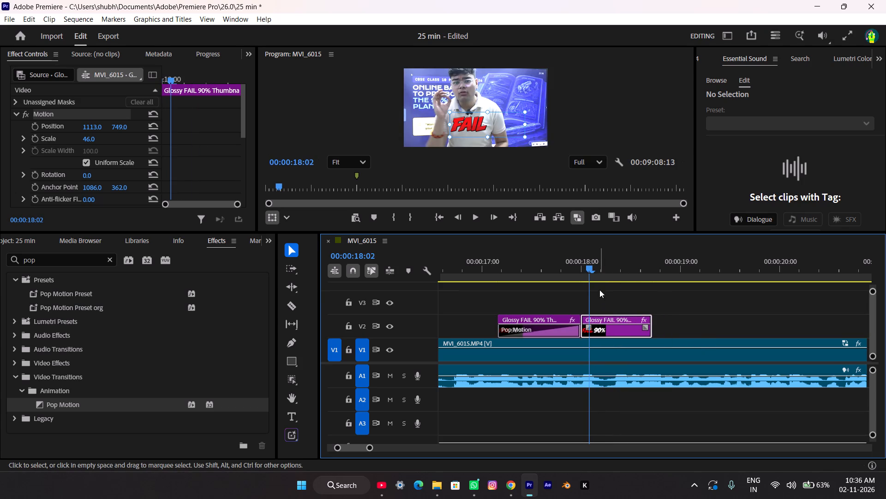
Play back and scrub through the 90% and FAIL clips on V2 to check their timing against the speech.
left_click_drag(589, 272, 464, 278)
left_click(472, 219)
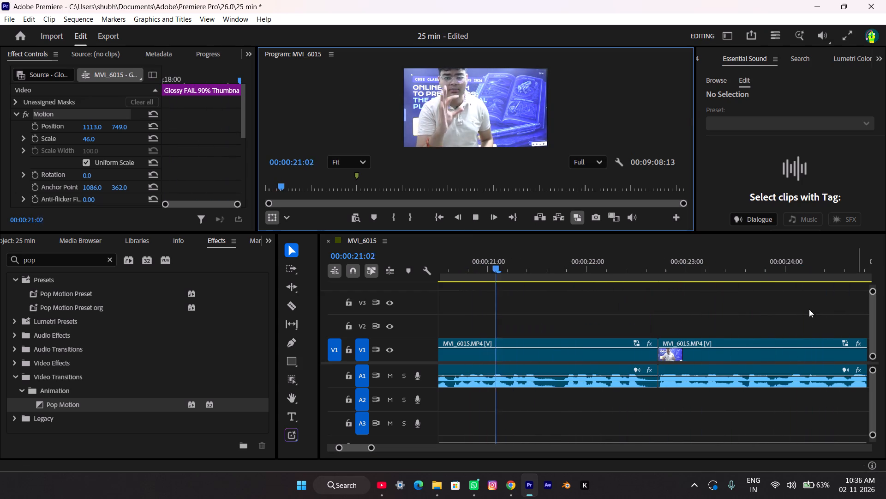
left_click_drag(558, 270, 420, 288)
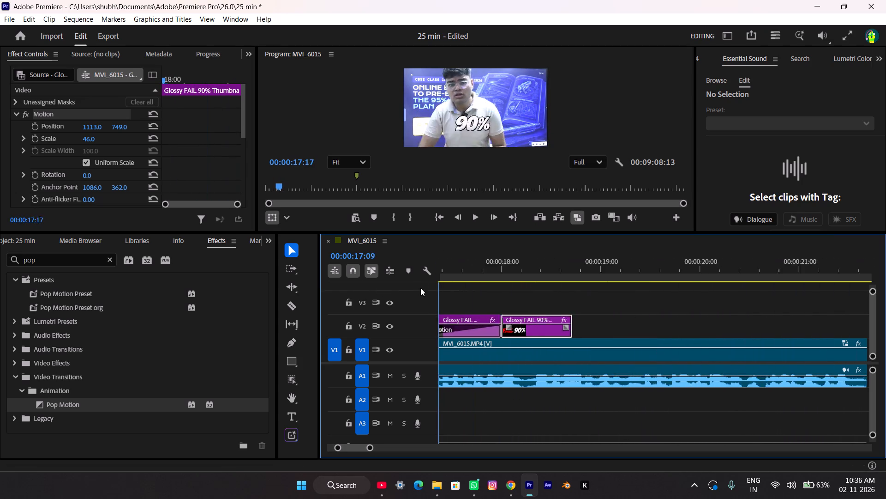
left_click_drag(420, 288, 579, 291)
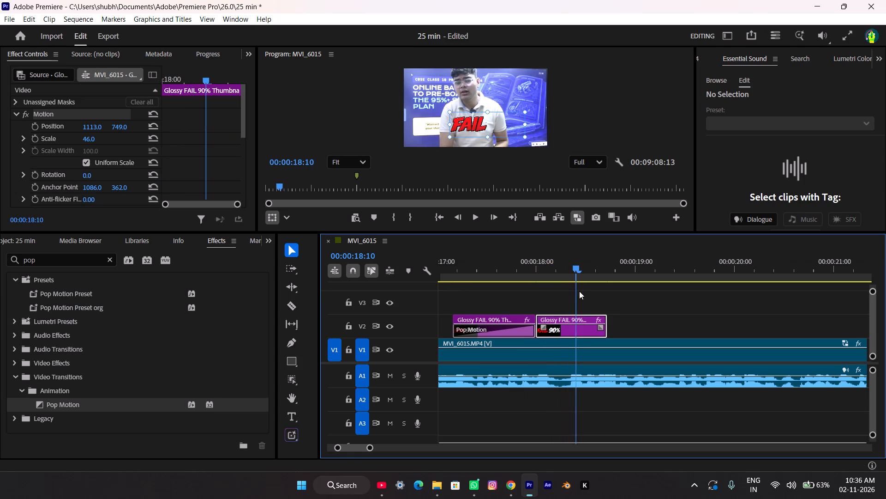
left_click_drag(579, 291, 521, 300)
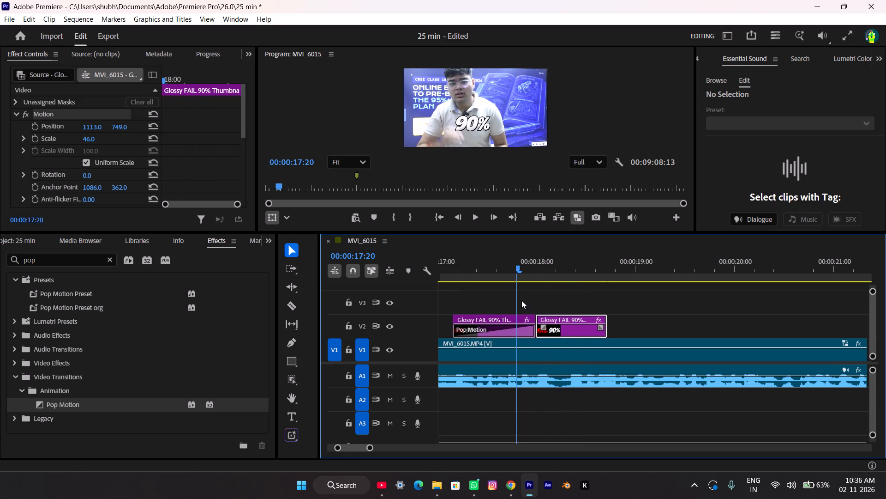
left_click_drag(521, 300, 547, 300)
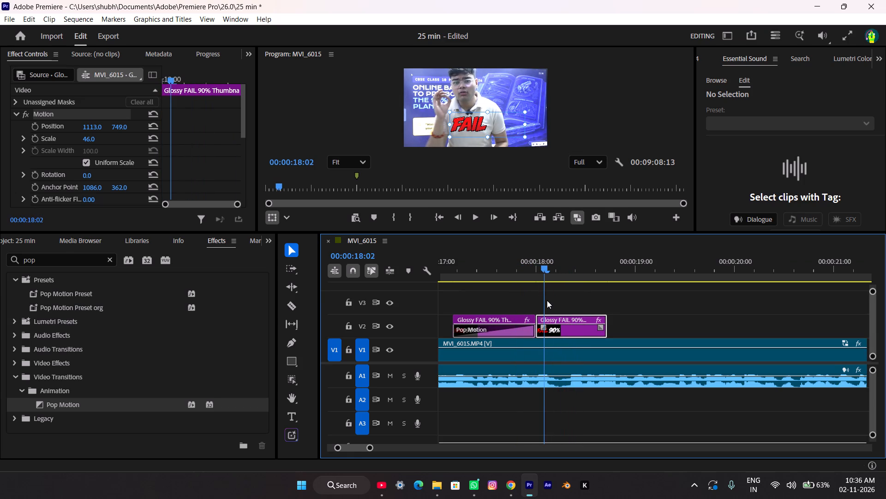
left_click_drag(547, 300, 551, 269)
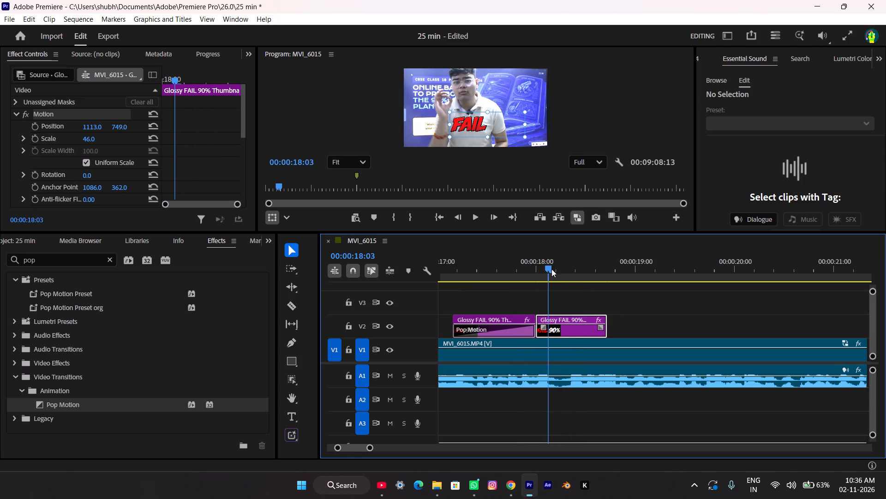
left_click_drag(551, 269, 551, 269)
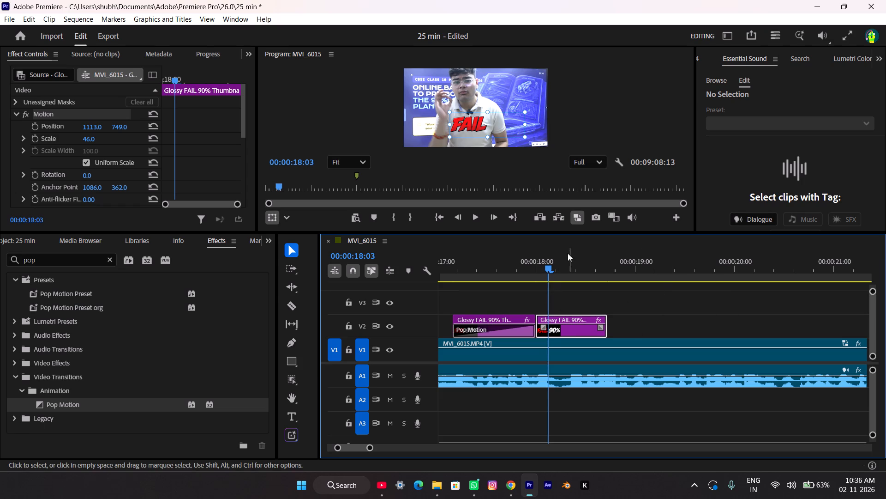
left_click_drag(550, 268, 533, 264)
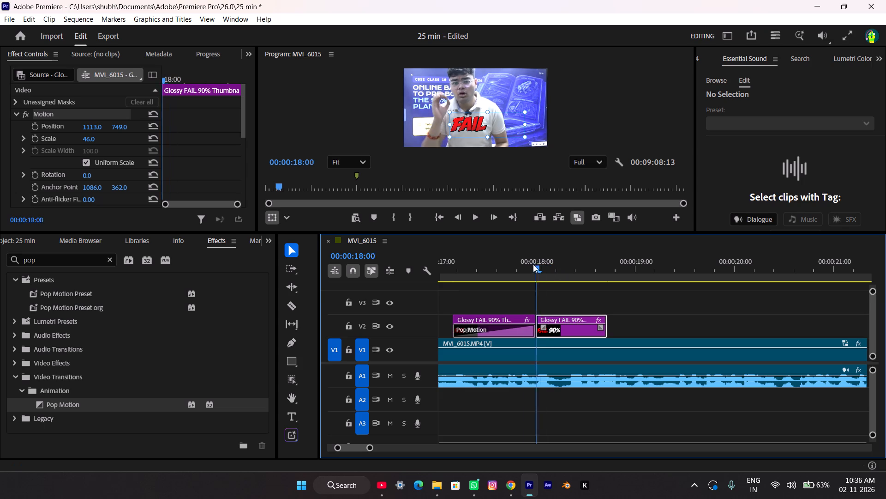
left_click_drag(533, 264, 521, 262)
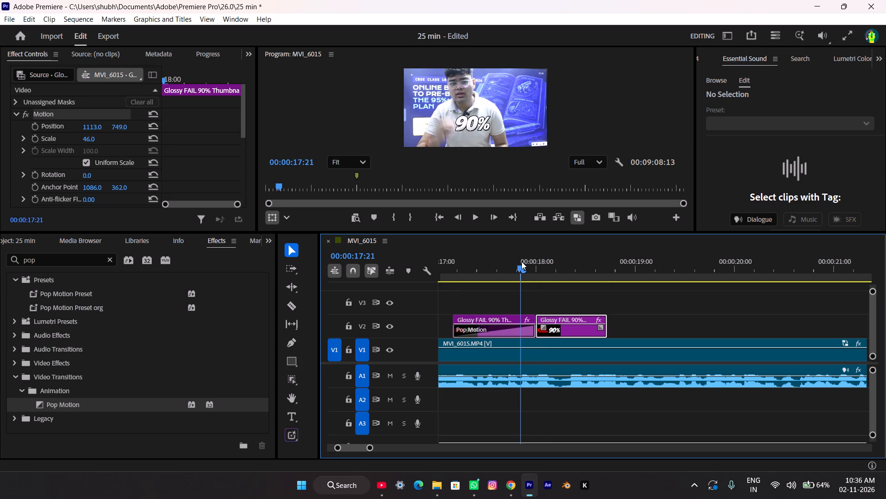
left_click_drag(521, 262, 521, 262)
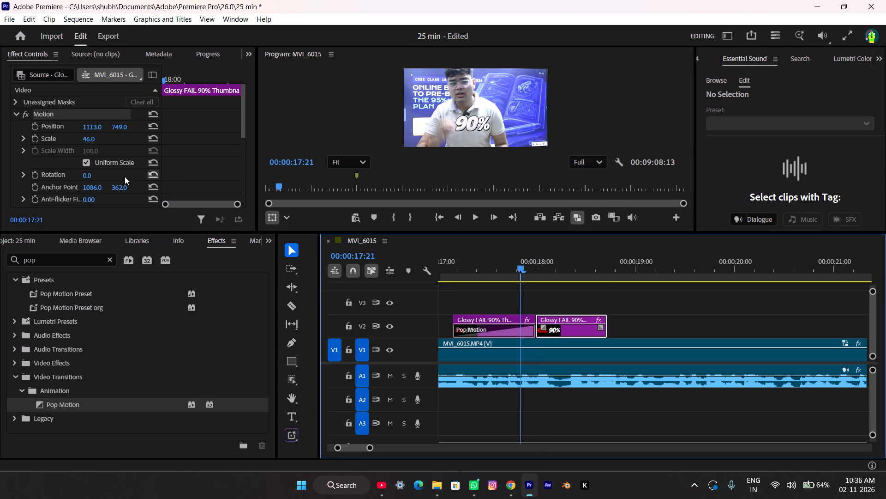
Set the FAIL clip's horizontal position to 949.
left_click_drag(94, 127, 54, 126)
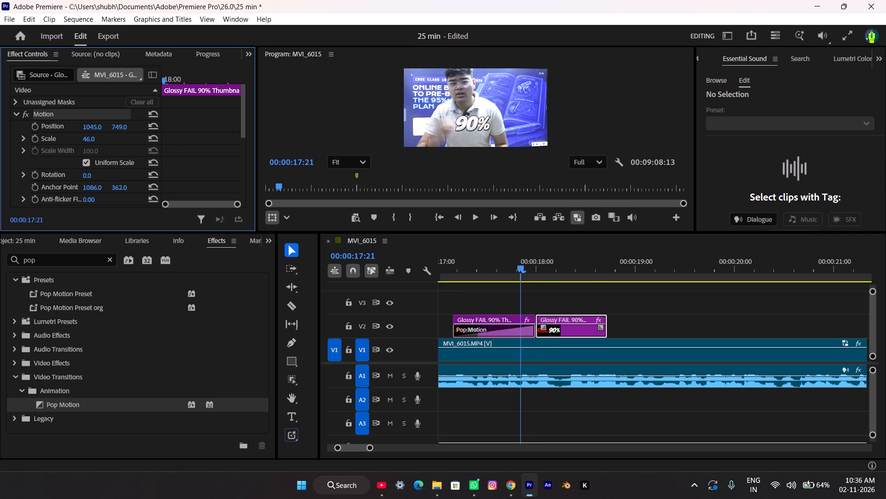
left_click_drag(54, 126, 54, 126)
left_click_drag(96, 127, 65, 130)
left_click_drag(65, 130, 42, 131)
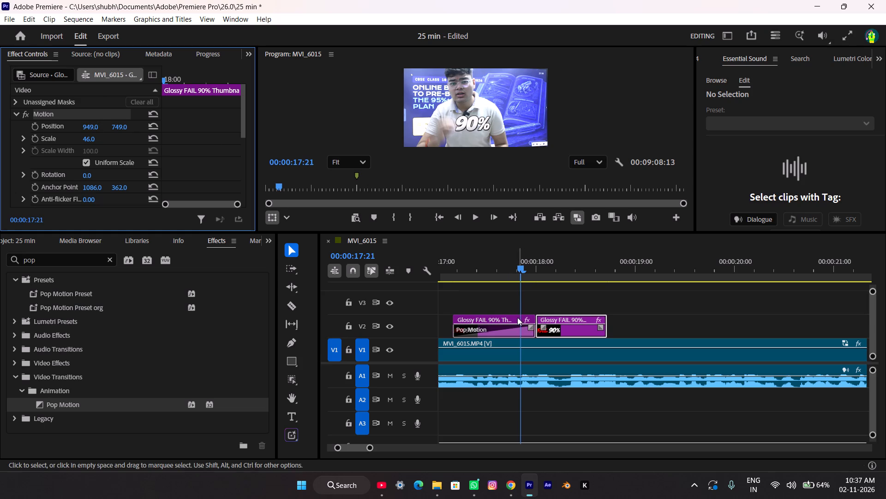
Set the 90% clip's horizontal position to 432 to shift the text left over the speaker.
left_click(512, 317)
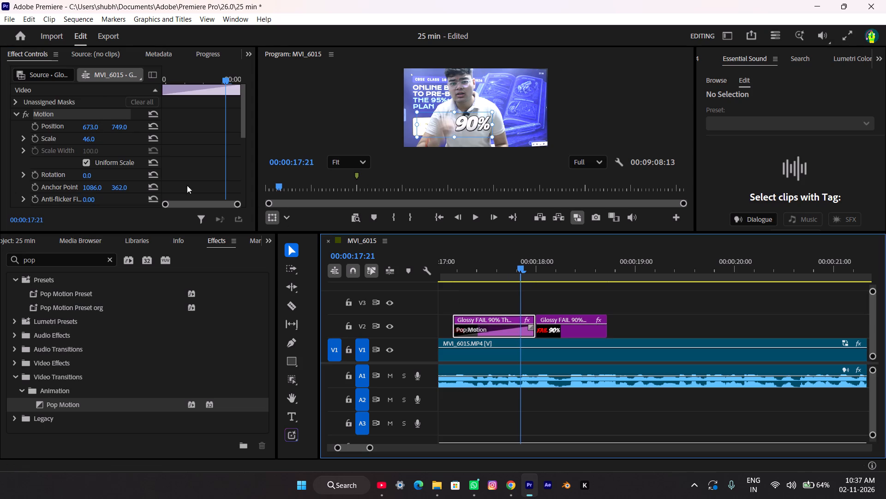
left_click_drag(93, 125, 20, 130)
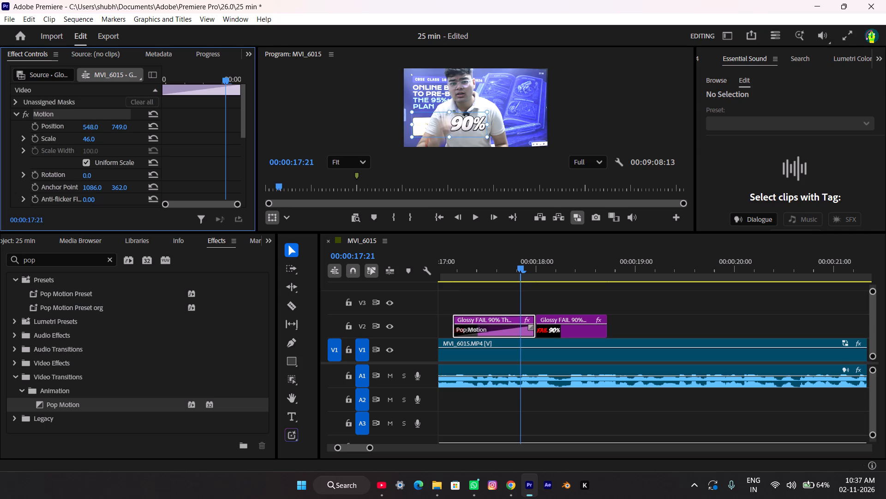
left_click_drag(20, 130, 48, 131)
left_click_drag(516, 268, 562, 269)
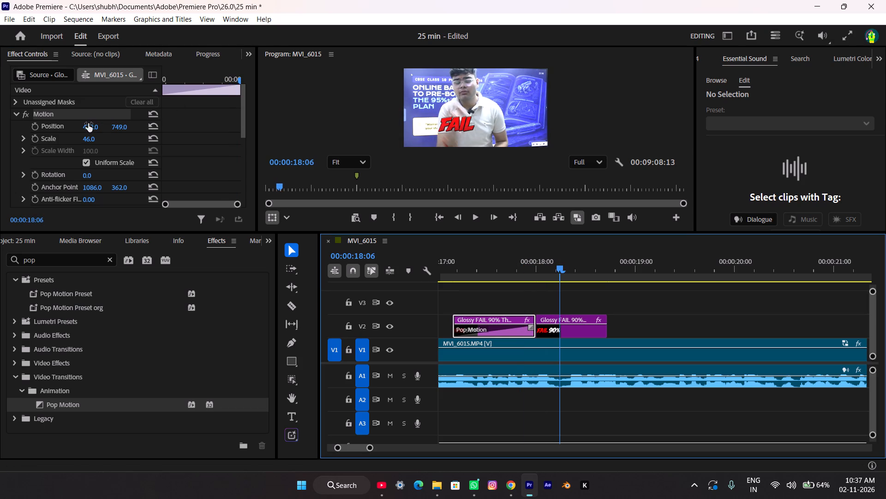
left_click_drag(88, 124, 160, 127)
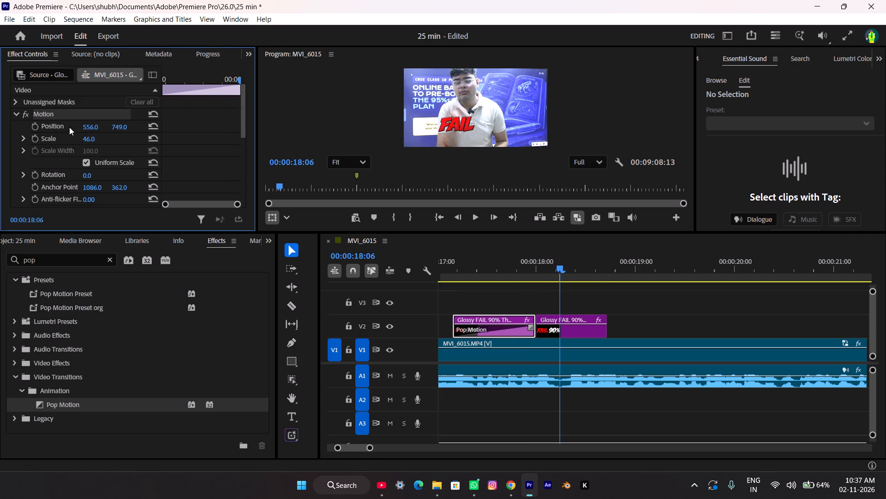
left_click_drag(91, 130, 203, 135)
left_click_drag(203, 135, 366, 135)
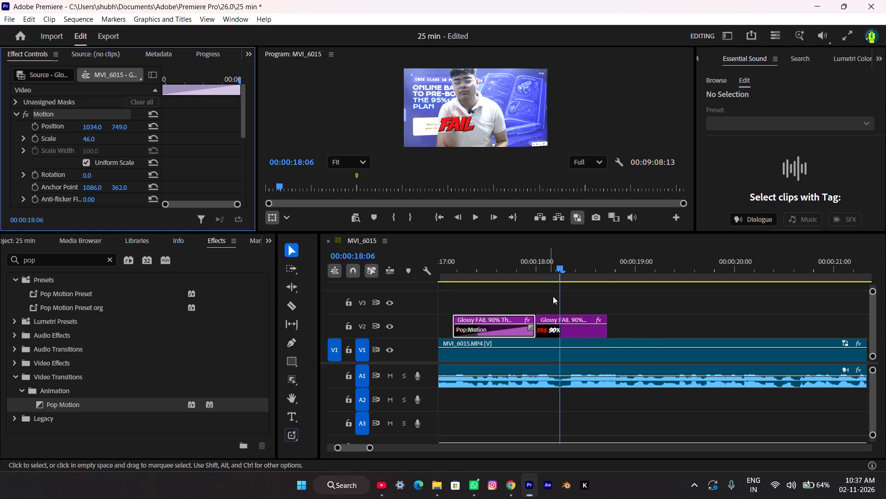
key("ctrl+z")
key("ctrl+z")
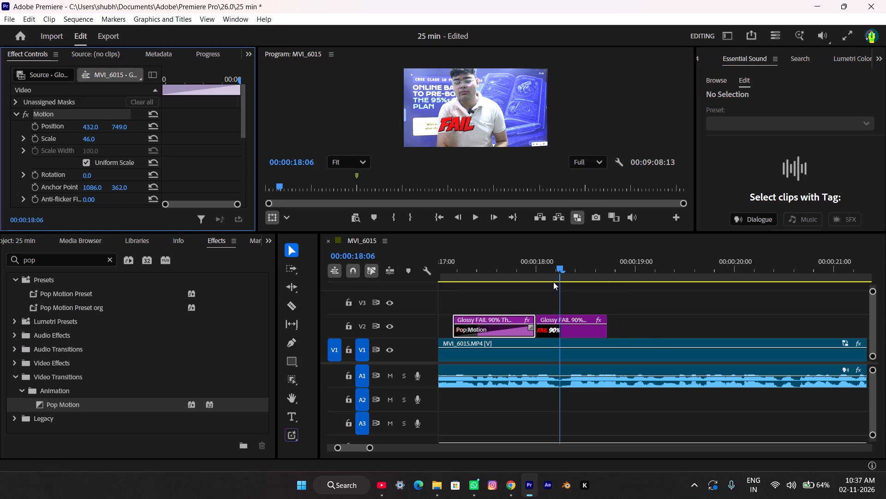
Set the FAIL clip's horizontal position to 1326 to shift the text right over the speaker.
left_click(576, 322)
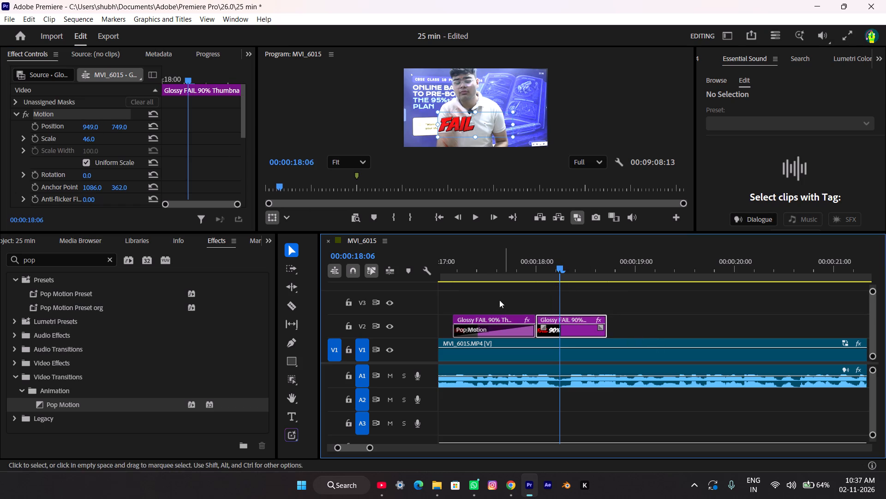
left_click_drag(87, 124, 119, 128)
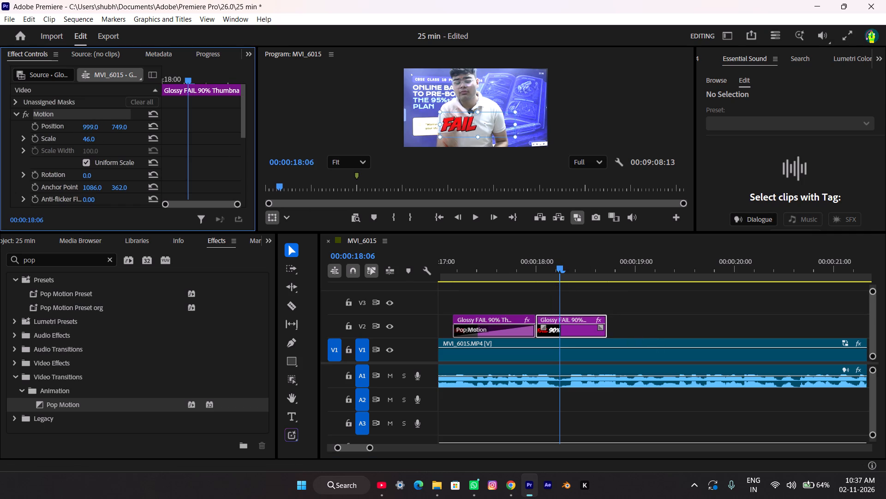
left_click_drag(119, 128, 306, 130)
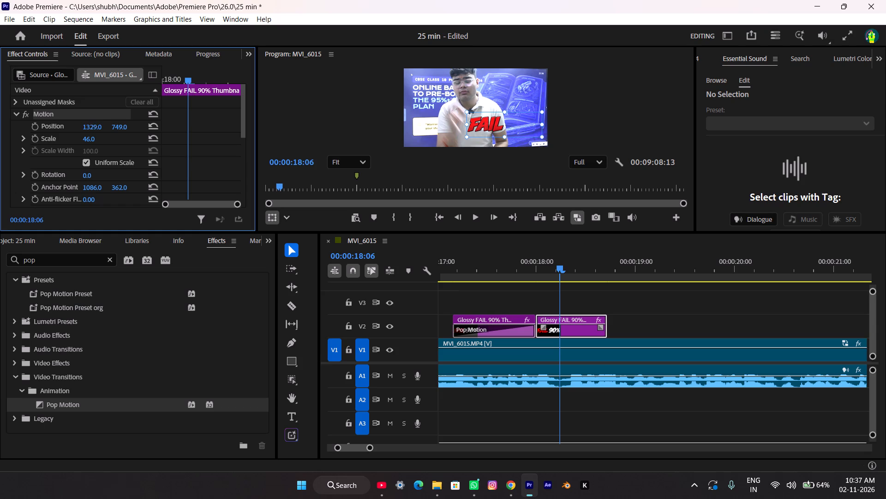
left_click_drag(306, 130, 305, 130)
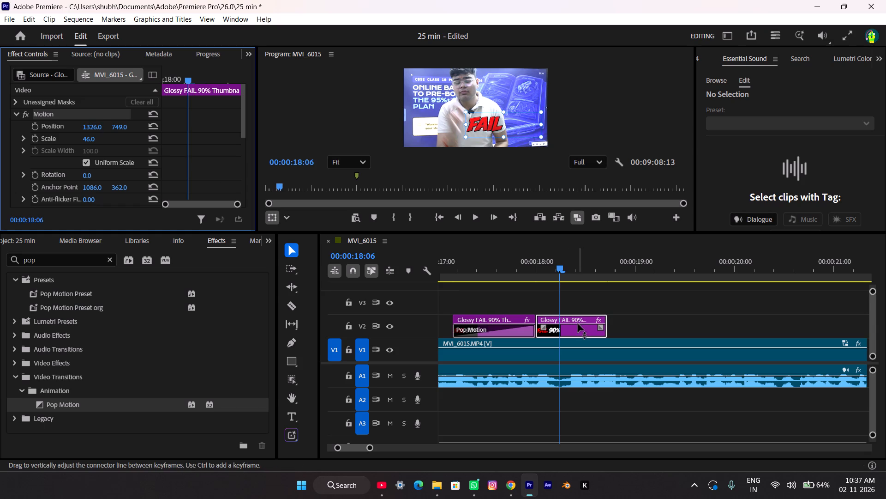
Move the FAIL clip straight up to V3 and extend the 90% clip on V2 to end together with it.
left_click_drag(575, 332, 576, 302)
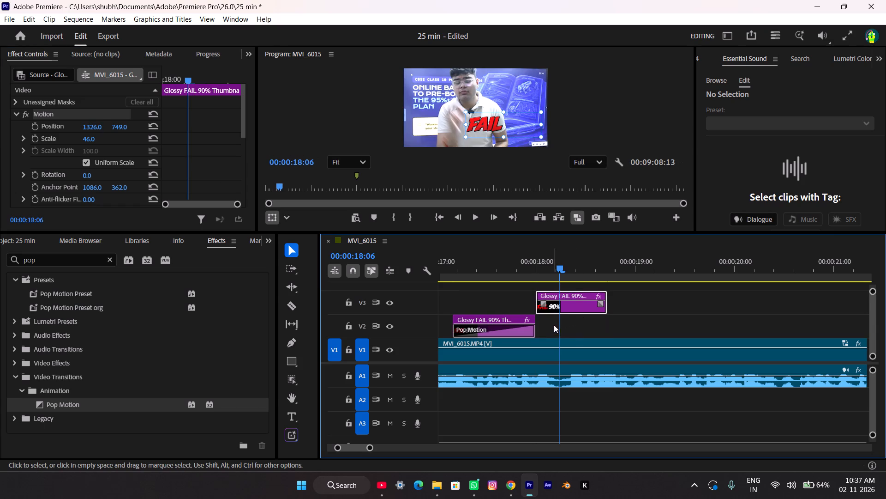
left_click_drag(536, 323, 598, 323)
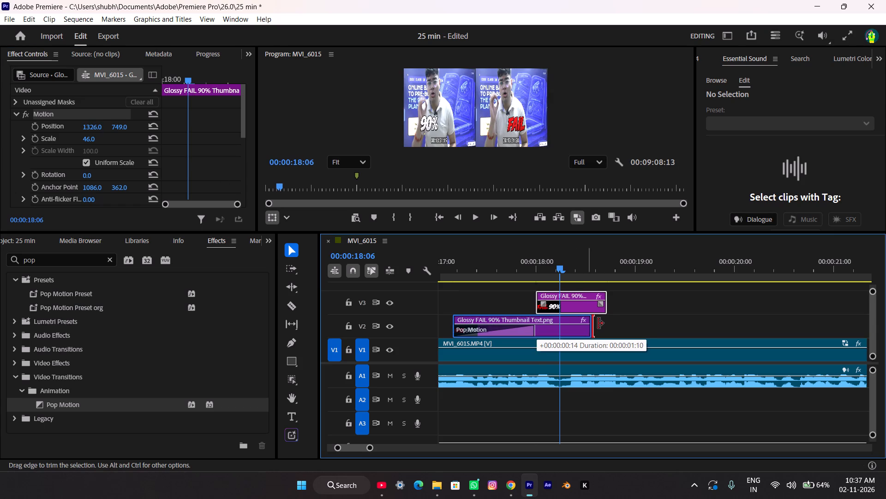
left_click_drag(598, 323, 607, 324)
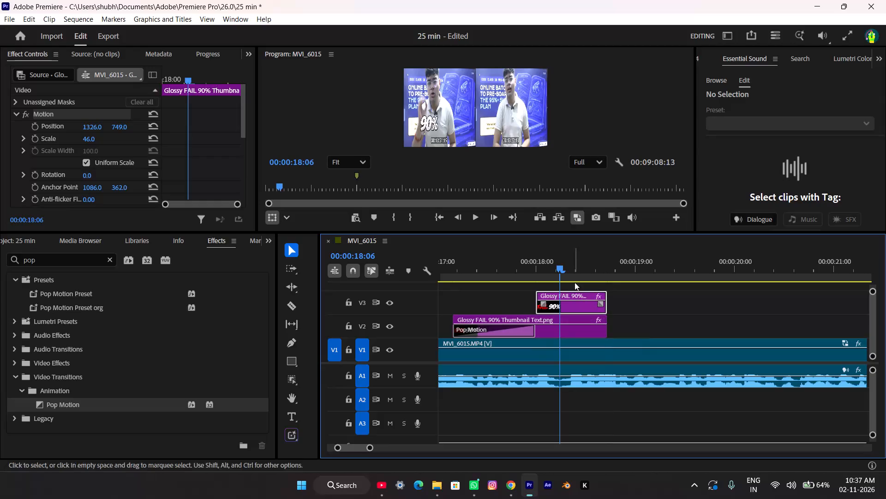
Set the FAIL clip's horizontal position to 1438 and raise it slightly so the text sits beside 90% with a gap.
left_click_drag(563, 265, 527, 269)
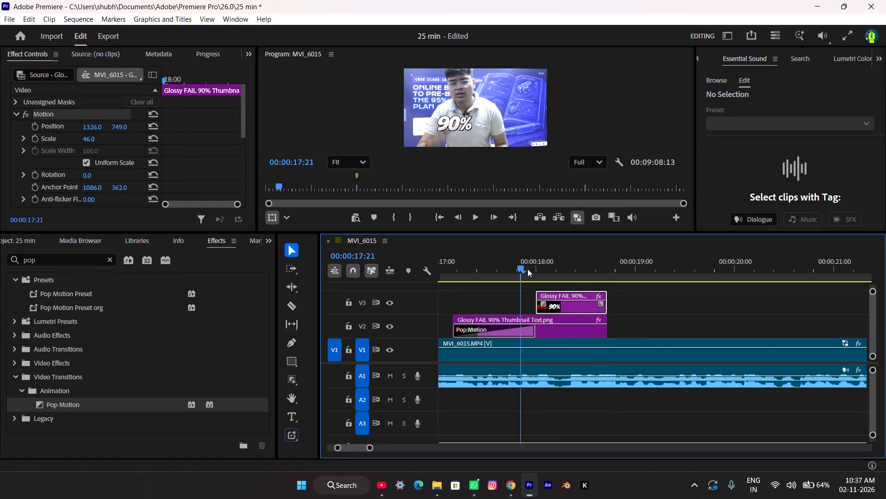
left_click_drag(527, 269, 547, 273)
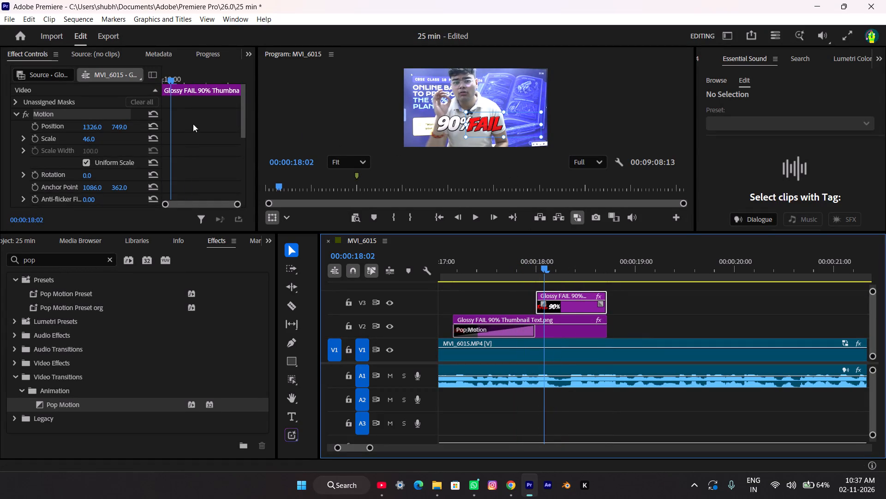
left_click_drag(90, 126, 118, 130)
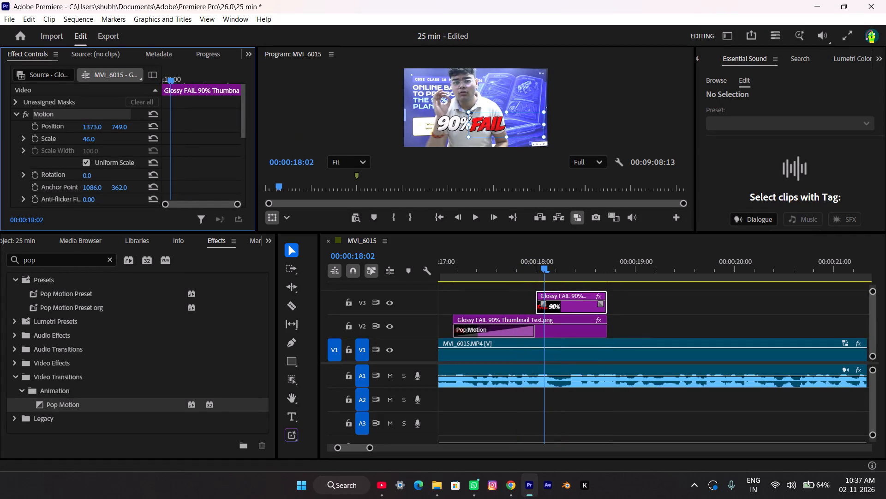
left_click_drag(118, 130, 173, 130)
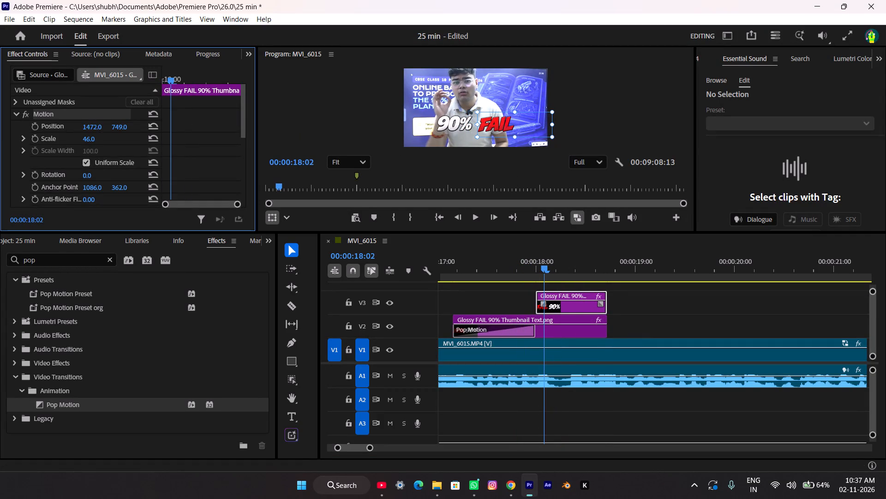
left_click_drag(173, 130, 155, 129)
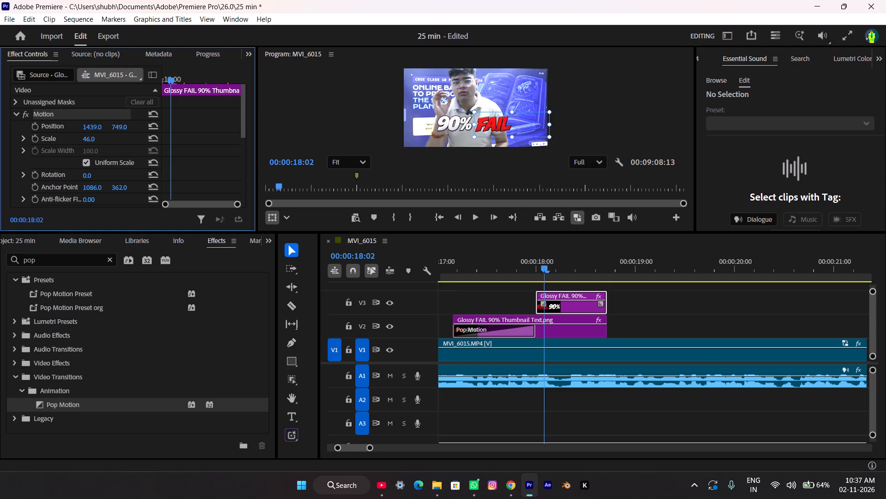
left_click_drag(155, 129, 154, 129)
left_click_drag(119, 127, 109, 127)
left_click(672, 310)
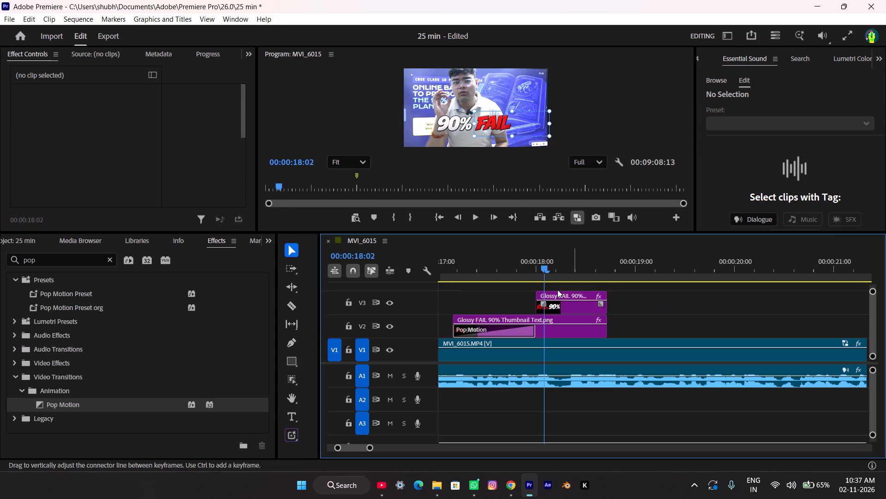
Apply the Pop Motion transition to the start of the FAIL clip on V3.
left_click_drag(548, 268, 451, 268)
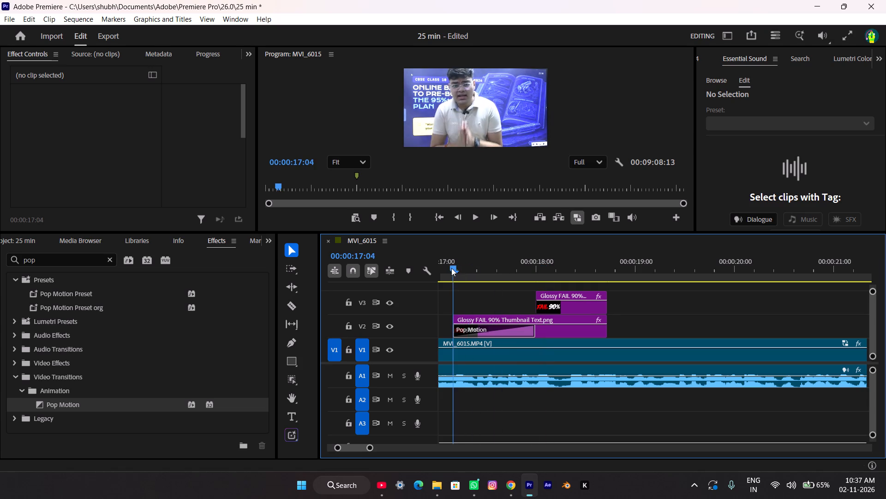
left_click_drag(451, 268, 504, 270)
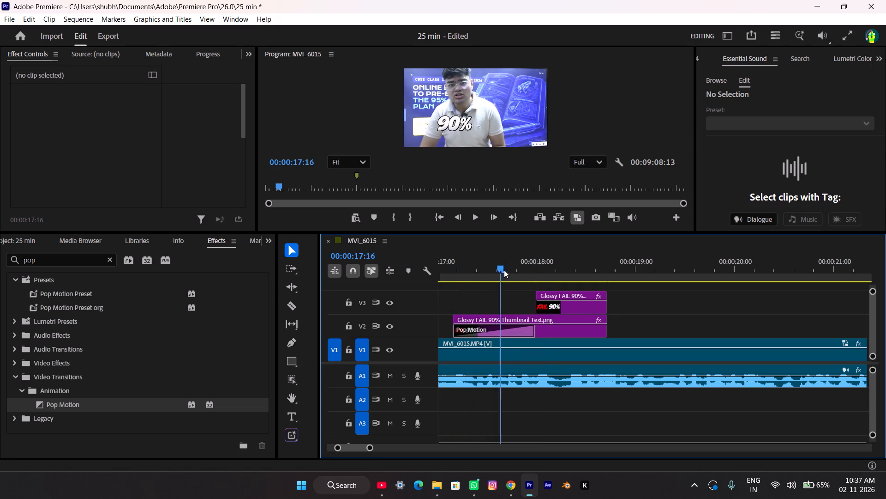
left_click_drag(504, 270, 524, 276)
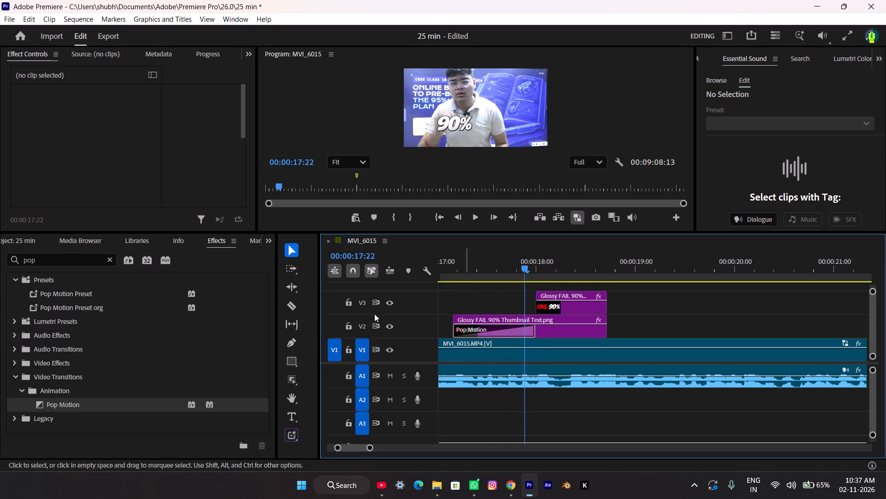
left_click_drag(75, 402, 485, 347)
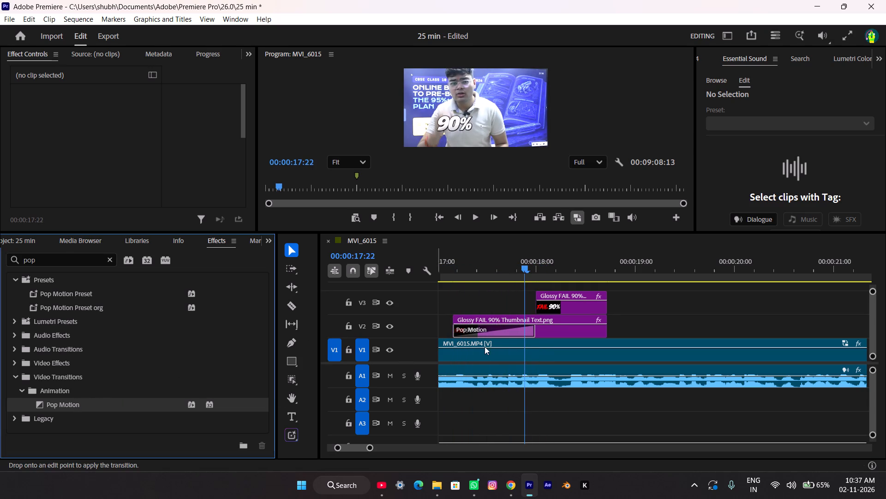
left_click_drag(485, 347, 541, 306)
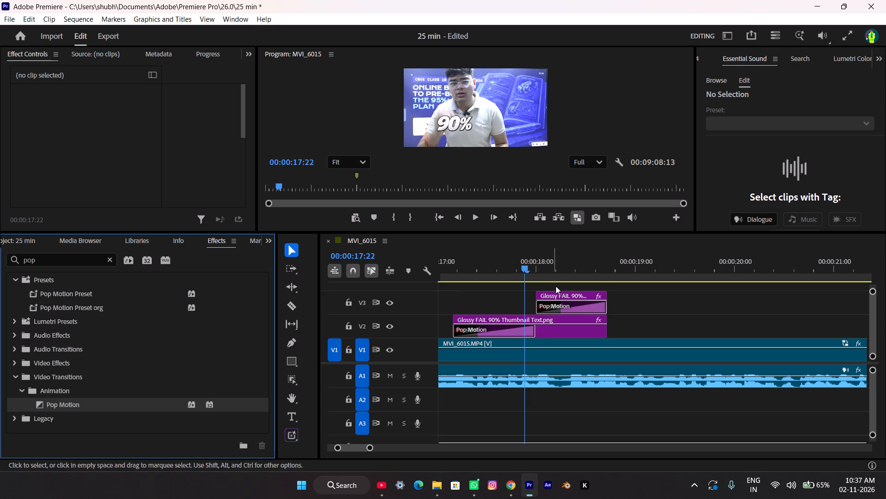
Play back and scrub the section around 17 to 18 seconds to check how the 90% and FAIL texts pop in against the speech.
left_click_drag(522, 262, 432, 274)
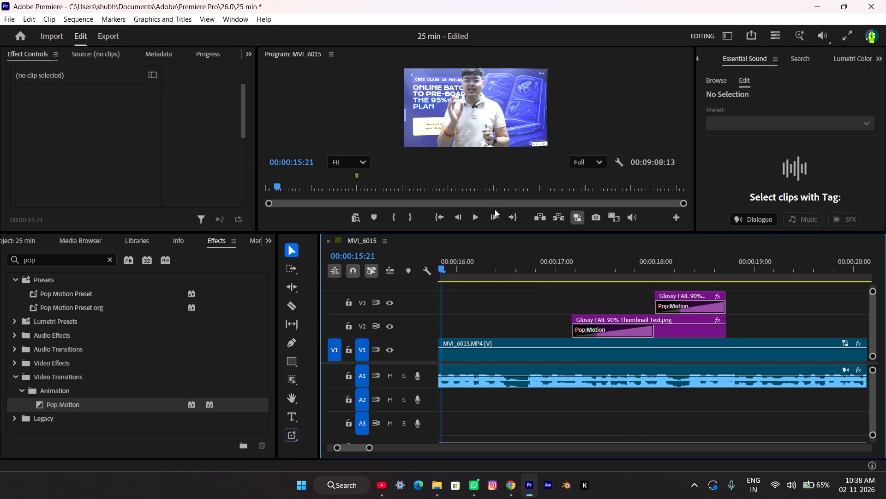
left_click(473, 217)
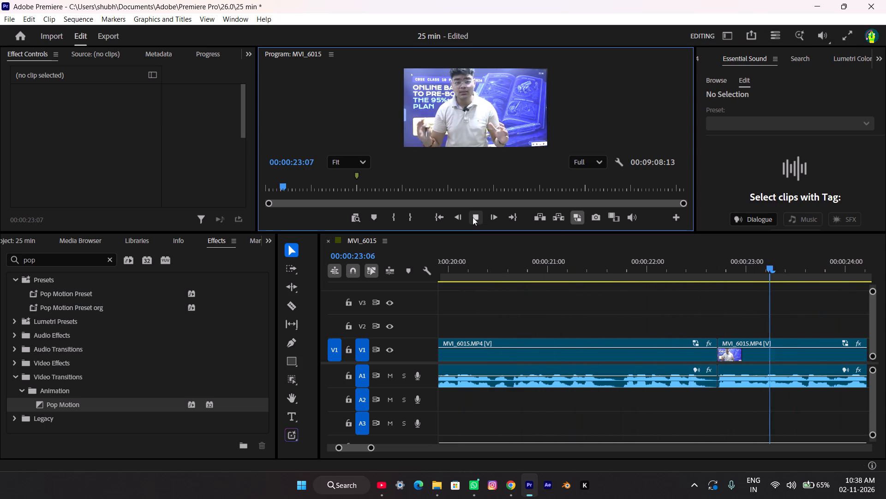
left_click_drag(538, 268, 492, 273)
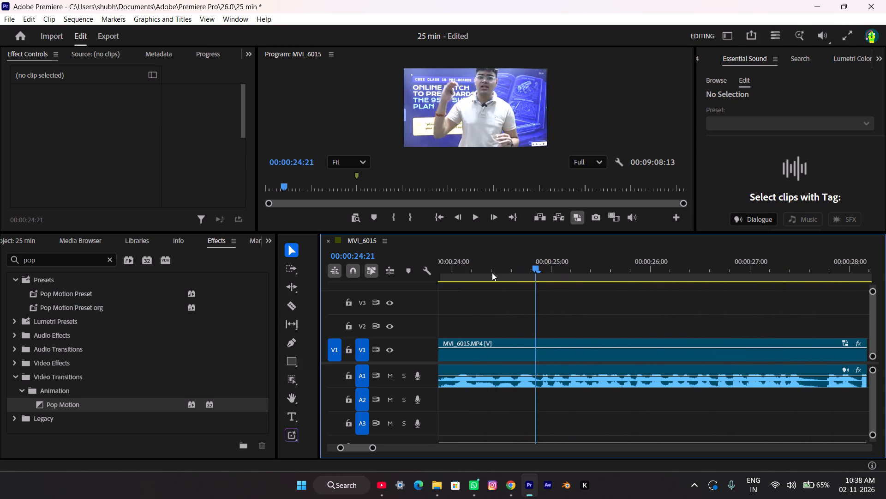
left_click_drag(492, 273, 416, 308)
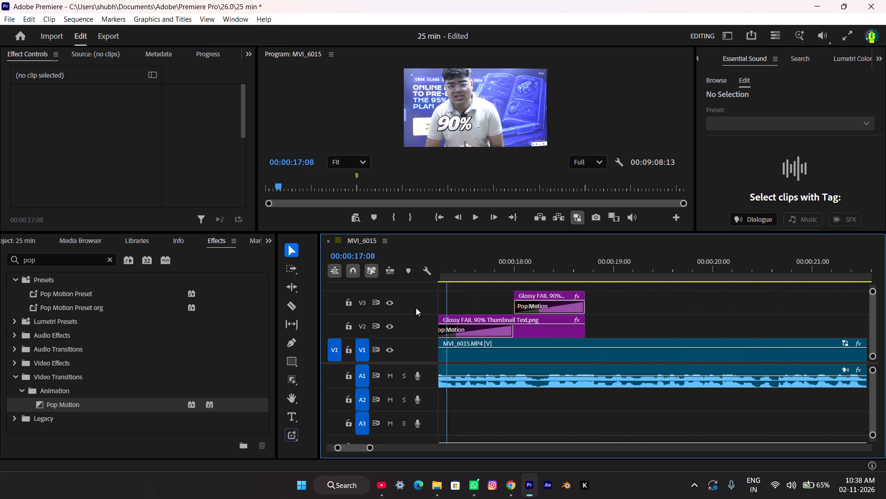
left_click_drag(416, 308, 589, 305)
left_click(479, 216)
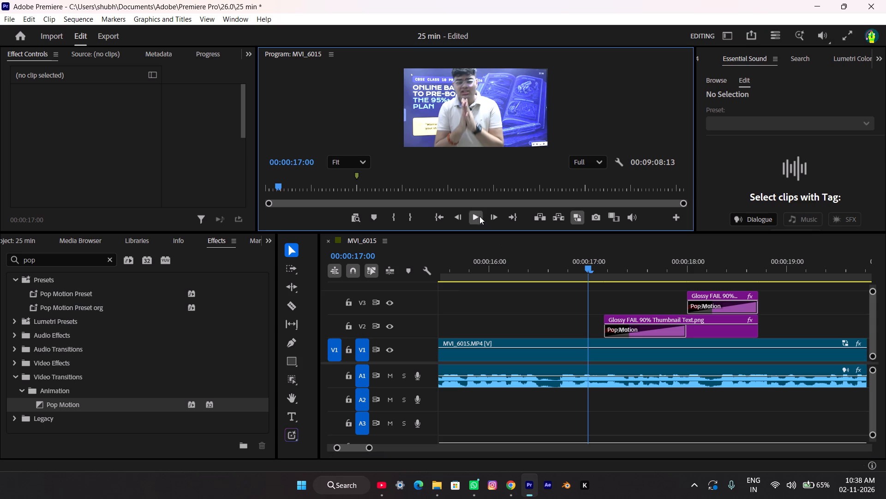
left_click(477, 216)
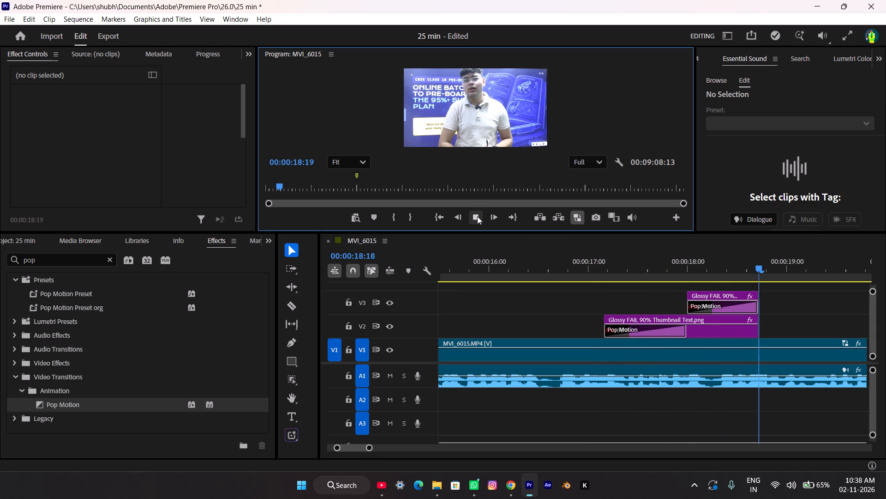
left_click_drag(765, 267, 593, 279)
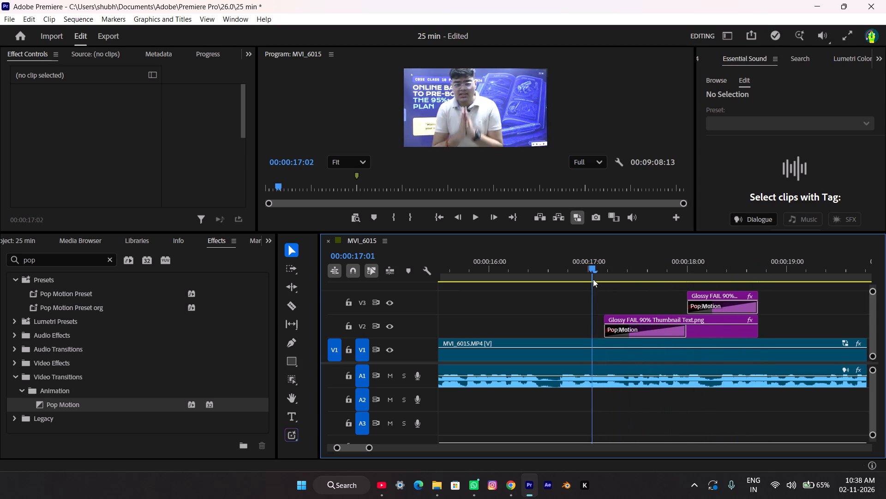
left_click_drag(593, 279, 667, 286)
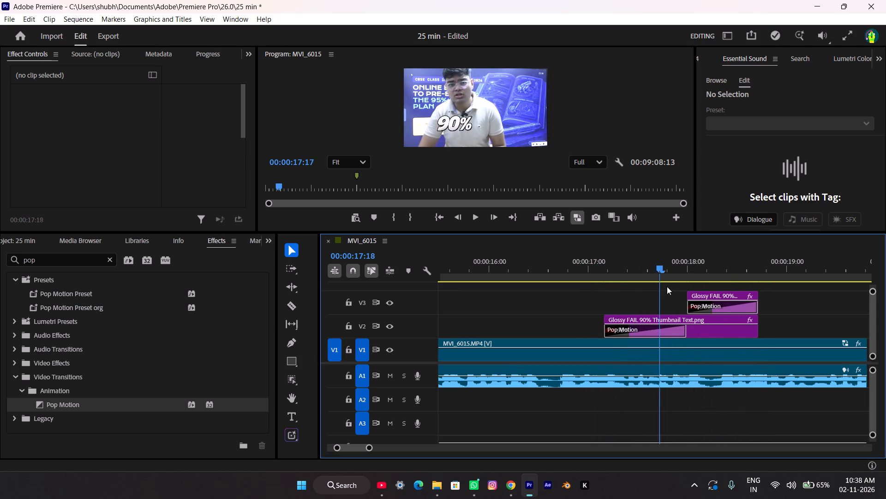
left_click_drag(667, 286, 724, 280)
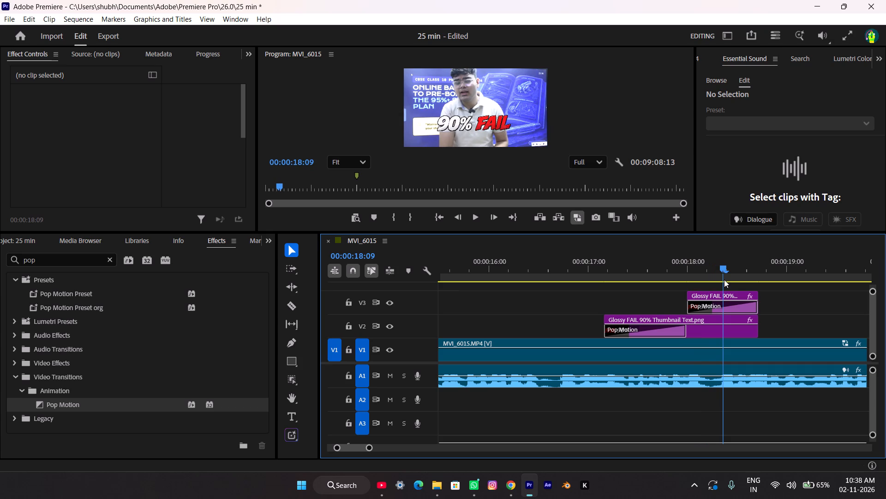
left_click_drag(724, 280, 736, 282)
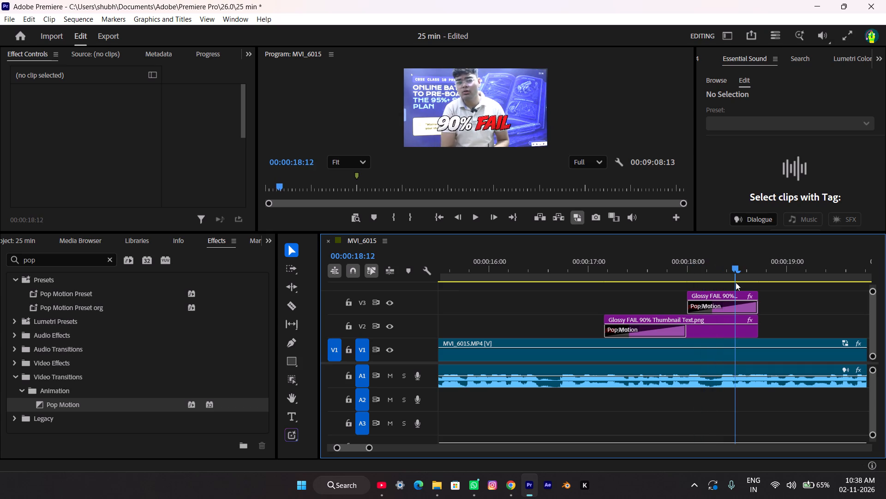
left_click_drag(736, 282, 714, 286)
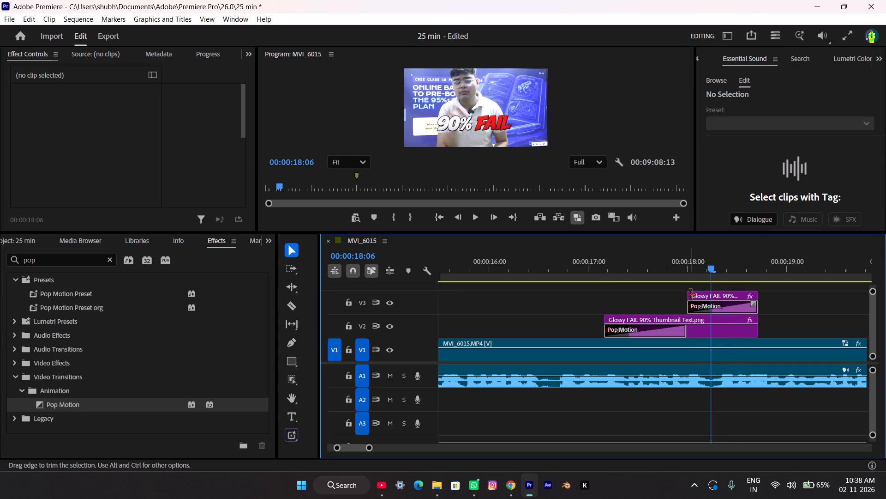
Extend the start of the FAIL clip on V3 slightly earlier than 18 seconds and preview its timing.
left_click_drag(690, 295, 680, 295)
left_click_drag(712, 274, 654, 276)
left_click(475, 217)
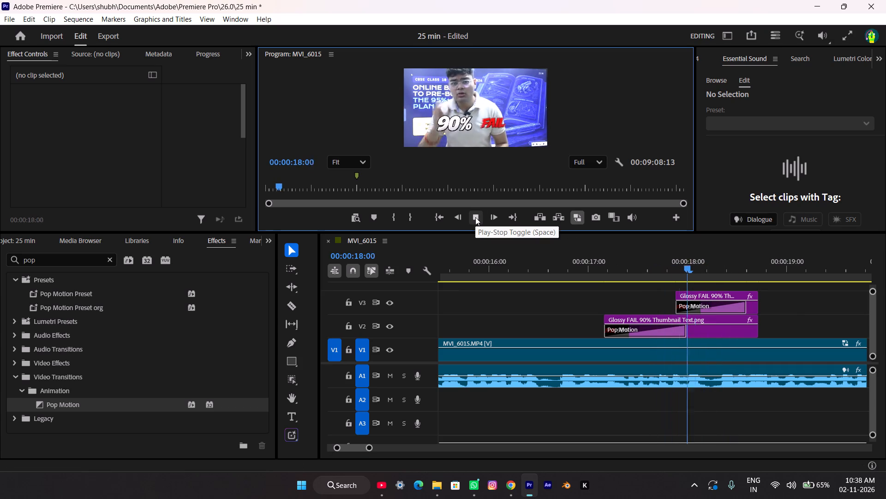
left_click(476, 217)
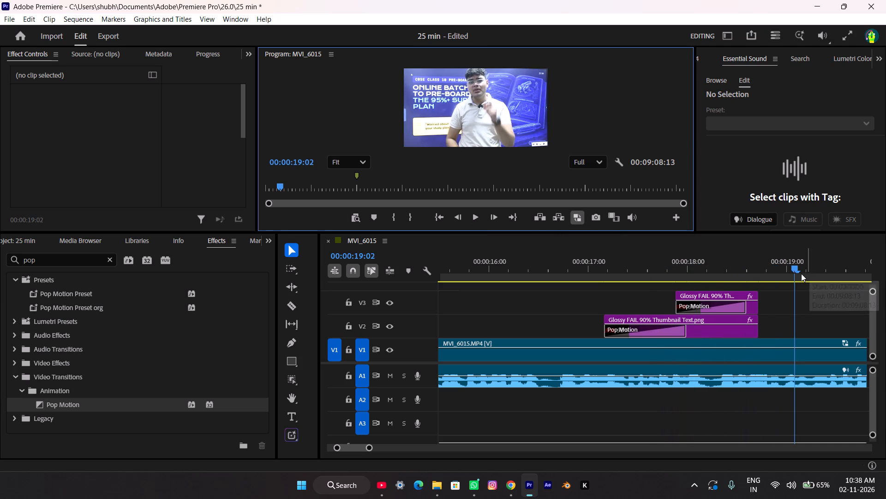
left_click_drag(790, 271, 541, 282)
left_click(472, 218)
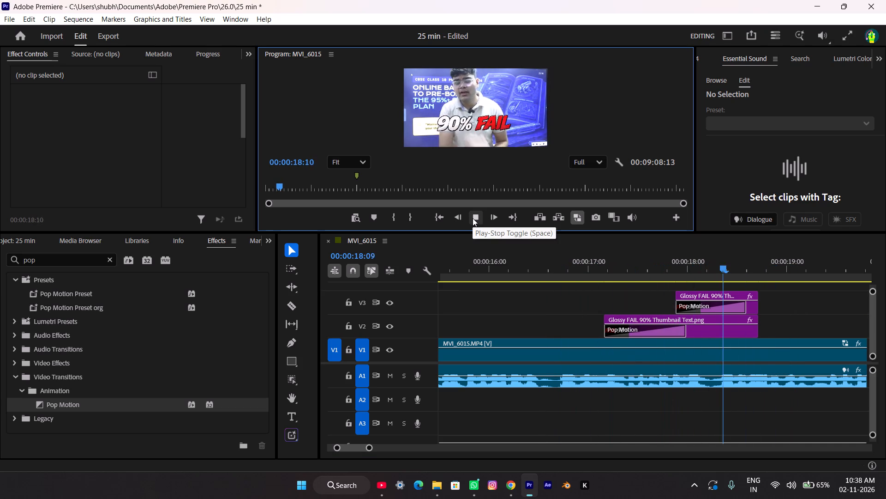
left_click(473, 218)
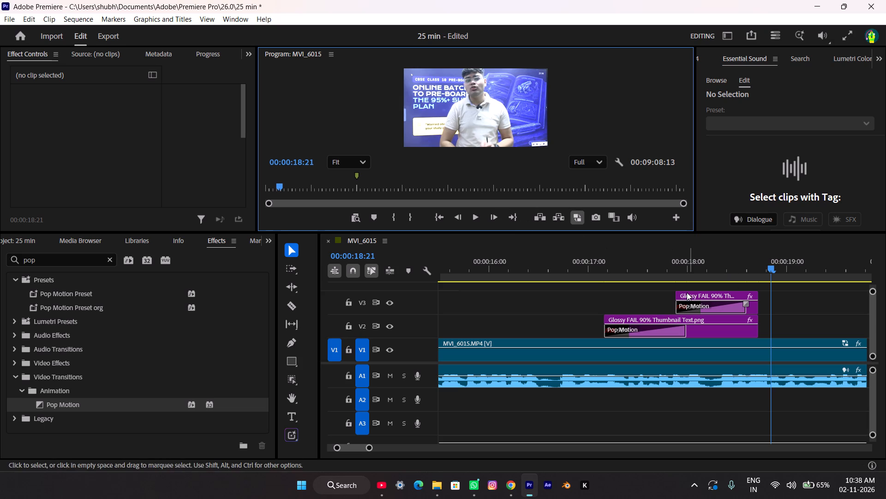
Extend the start of the FAIL clip on V3 back to align with the 90% clip's start on V2, and preview both texts.
left_click_drag(676, 292, 609, 298)
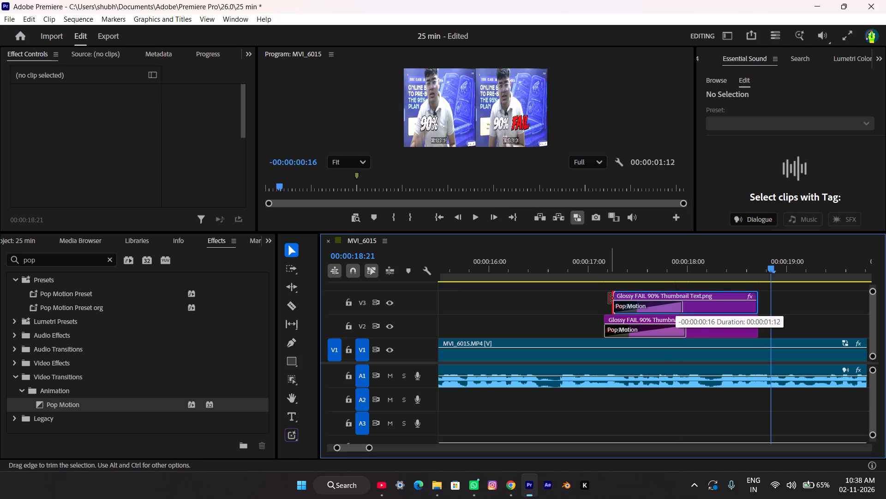
left_click_drag(609, 298, 602, 298)
left_click_drag(771, 268, 576, 277)
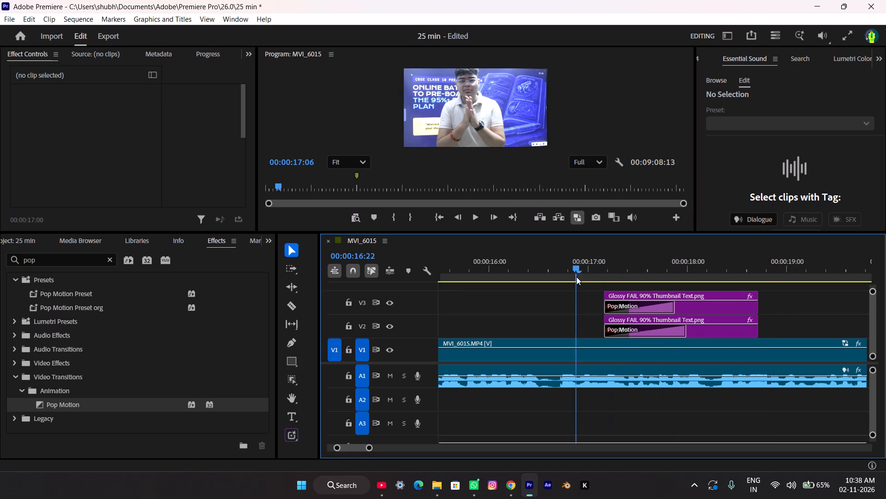
left_click_drag(576, 277, 571, 277)
left_click(476, 216)
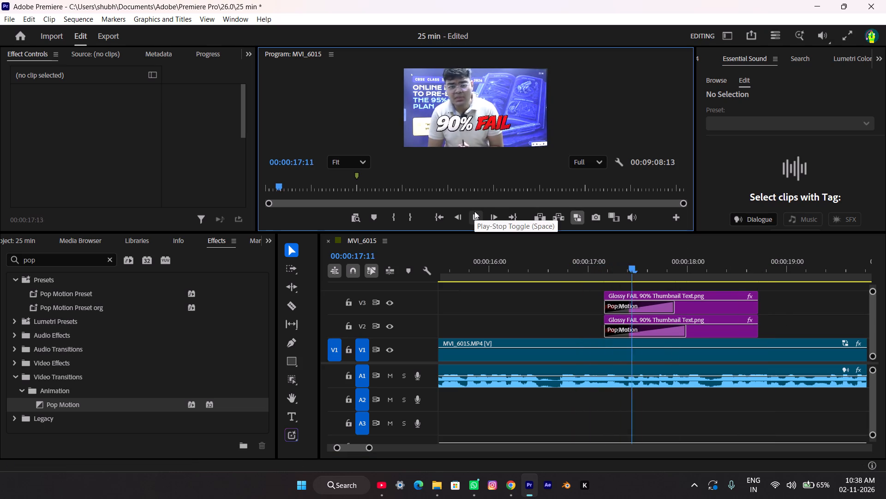
left_click(474, 210)
left_click(475, 211)
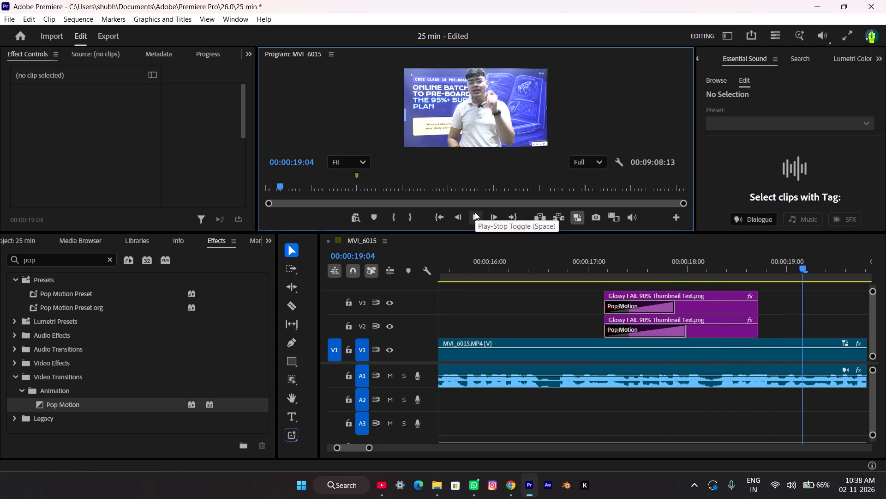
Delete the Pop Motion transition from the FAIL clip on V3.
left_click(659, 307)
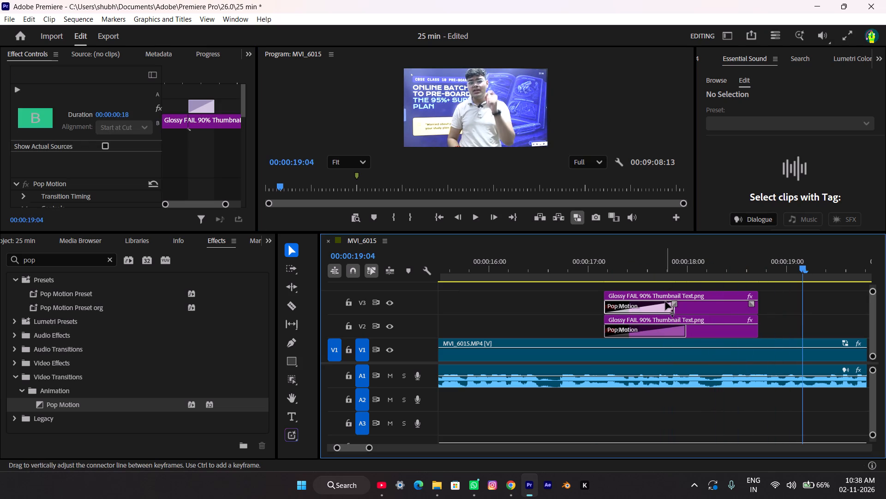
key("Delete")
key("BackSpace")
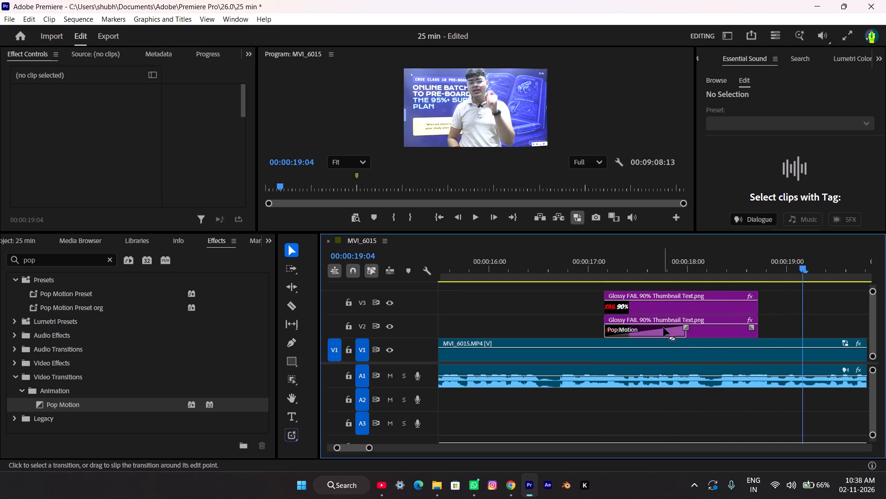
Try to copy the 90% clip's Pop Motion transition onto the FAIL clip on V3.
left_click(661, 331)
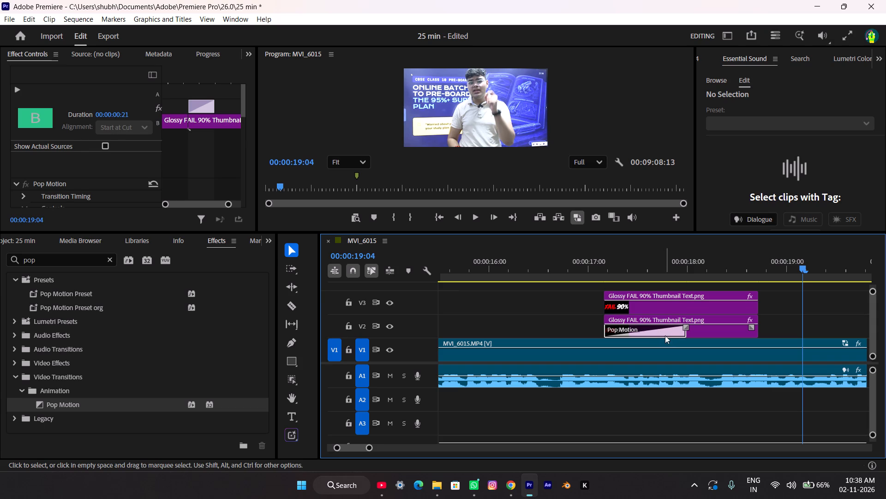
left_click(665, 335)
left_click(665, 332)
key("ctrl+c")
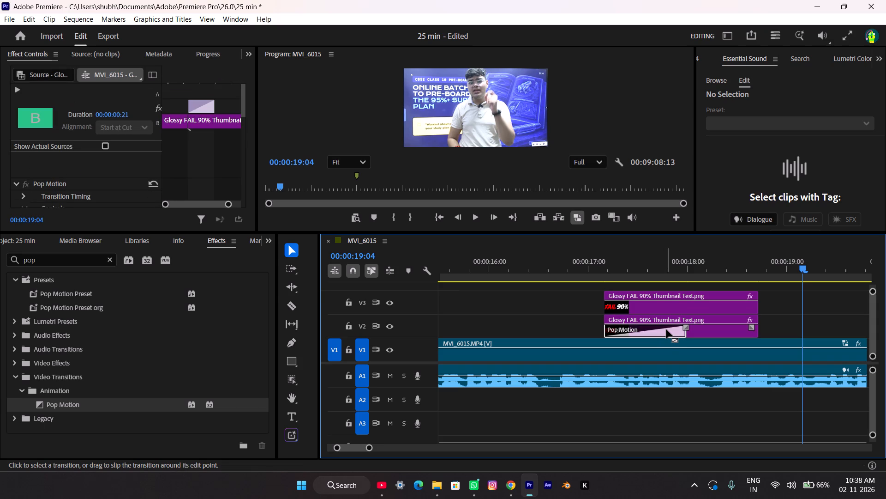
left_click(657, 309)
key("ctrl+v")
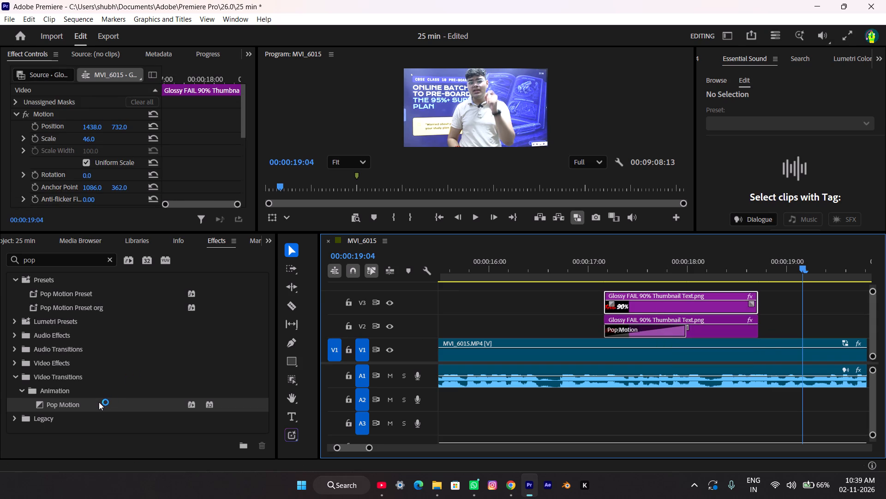
Apply the Pop Motion transition to the start of the FAIL clip on V3 and play back both texts popping in.
left_click_drag(99, 403, 543, 335)
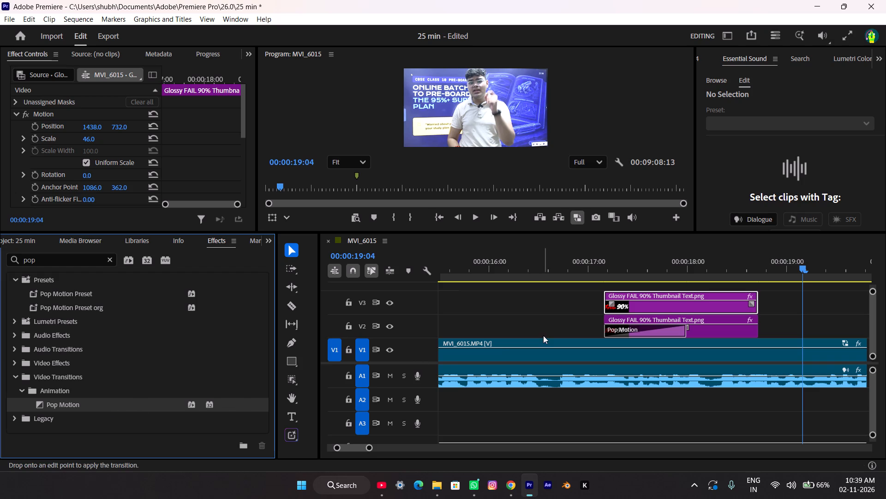
left_click_drag(543, 335, 611, 306)
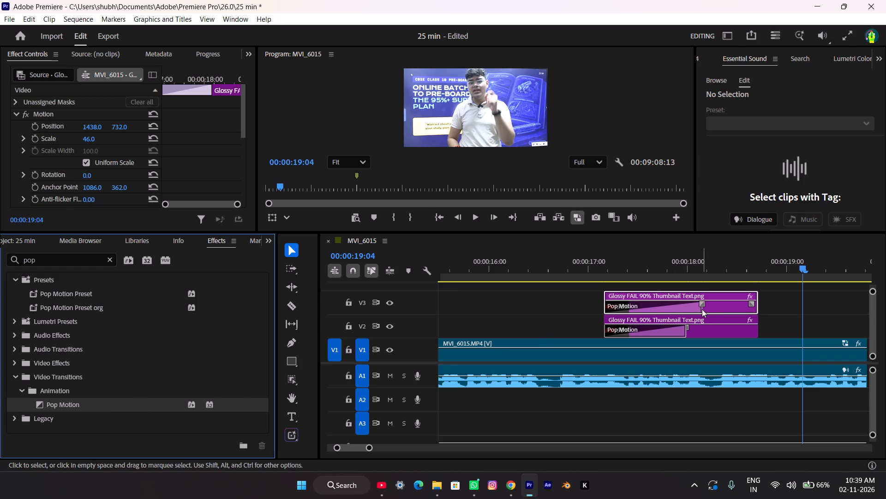
left_click_drag(802, 266, 579, 285)
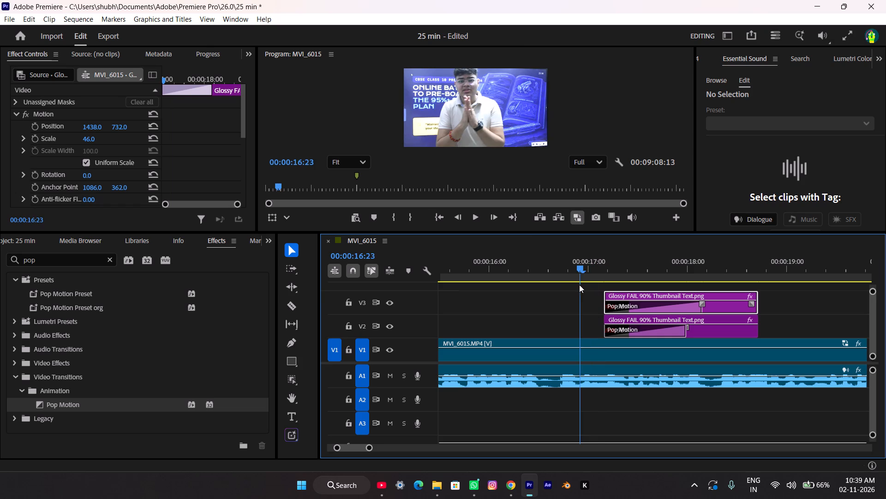
left_click_drag(579, 285, 578, 285)
left_click(476, 223)
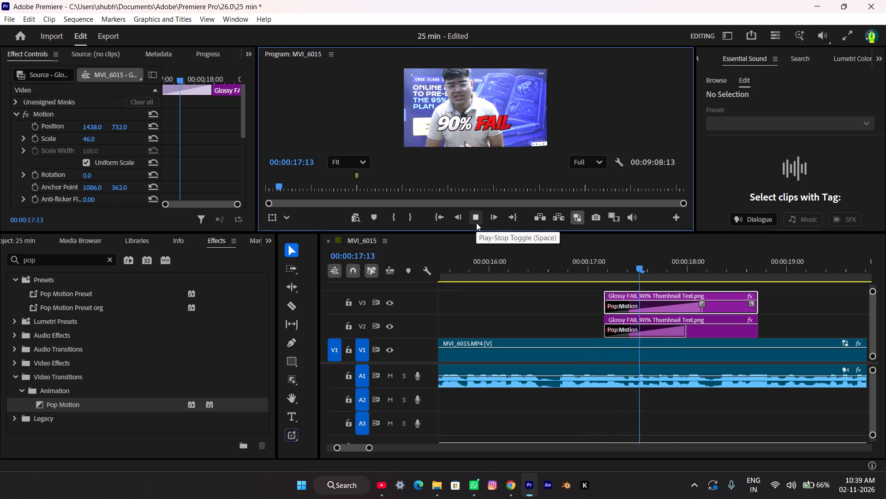
left_click(476, 223)
left_click_drag(679, 273, 517, 269)
left_click(479, 217)
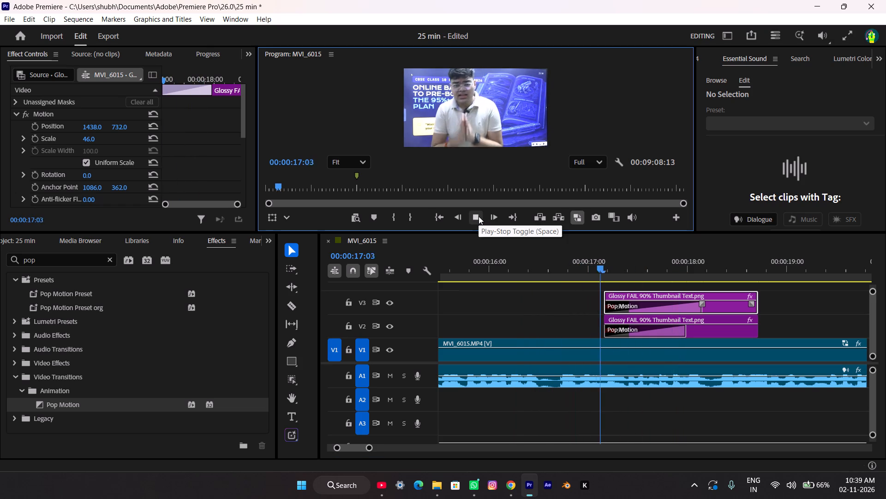
left_click(473, 221)
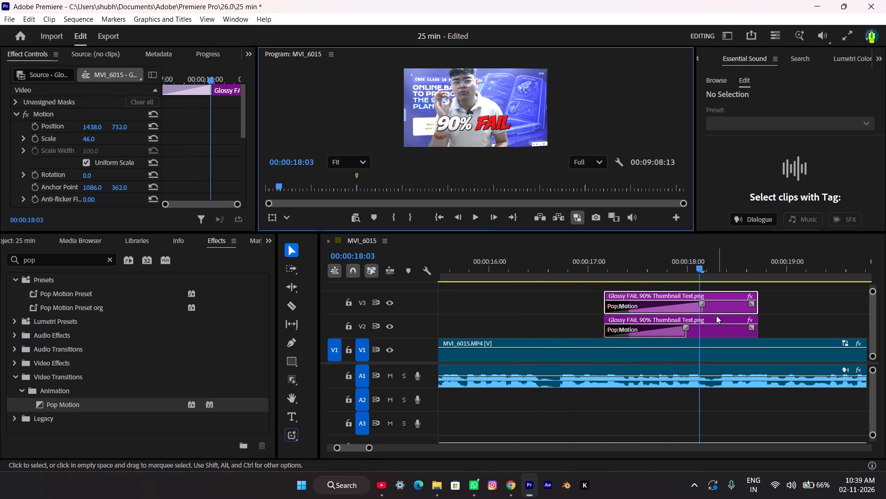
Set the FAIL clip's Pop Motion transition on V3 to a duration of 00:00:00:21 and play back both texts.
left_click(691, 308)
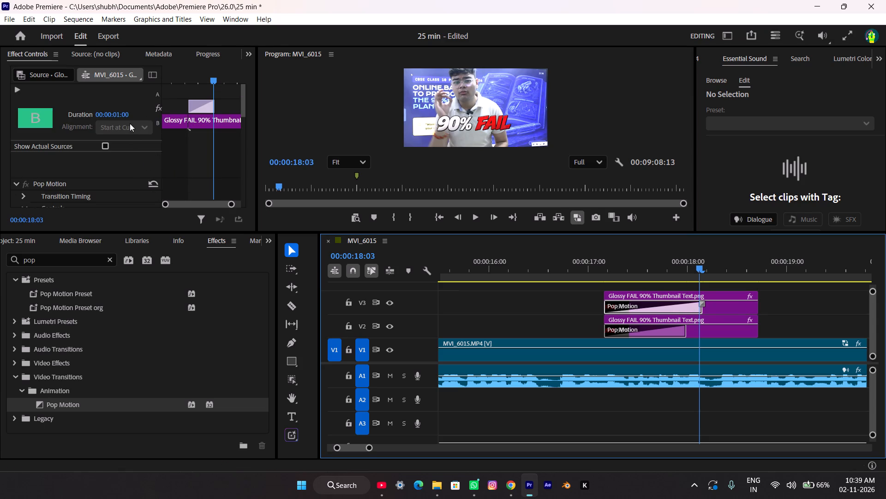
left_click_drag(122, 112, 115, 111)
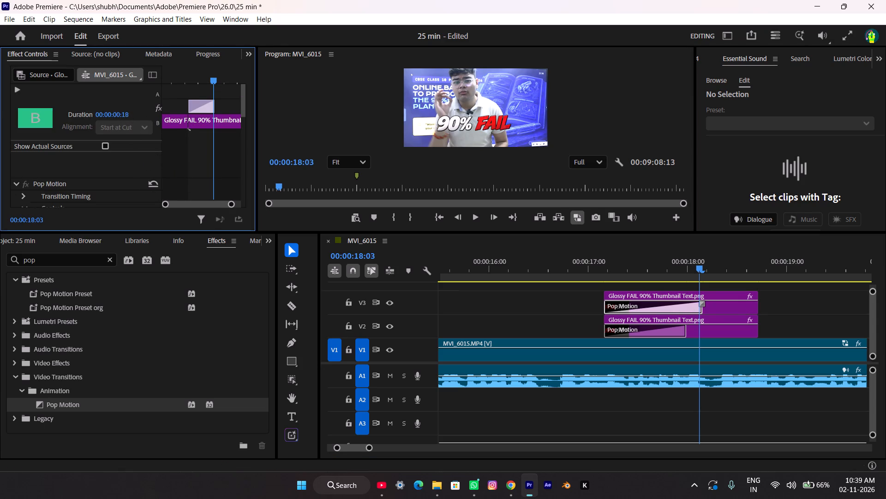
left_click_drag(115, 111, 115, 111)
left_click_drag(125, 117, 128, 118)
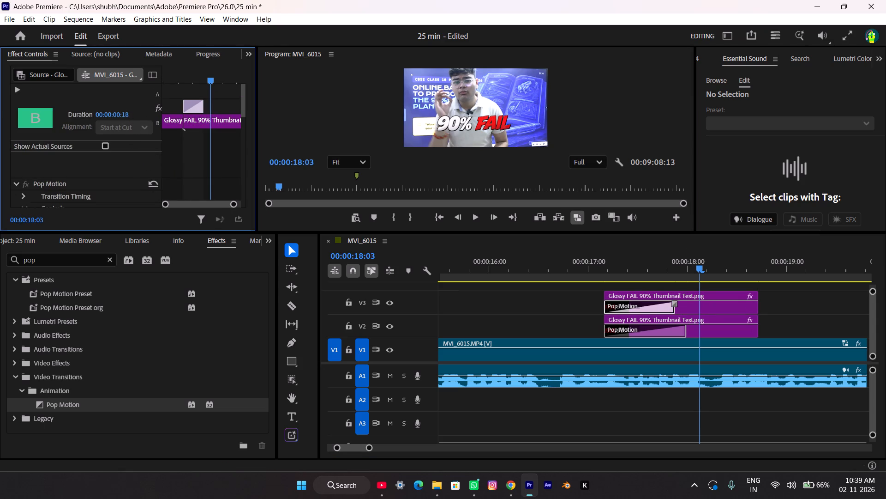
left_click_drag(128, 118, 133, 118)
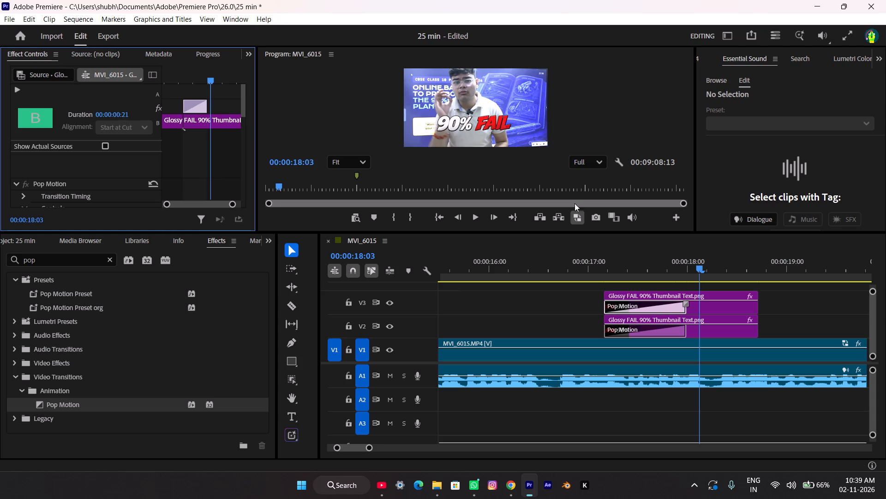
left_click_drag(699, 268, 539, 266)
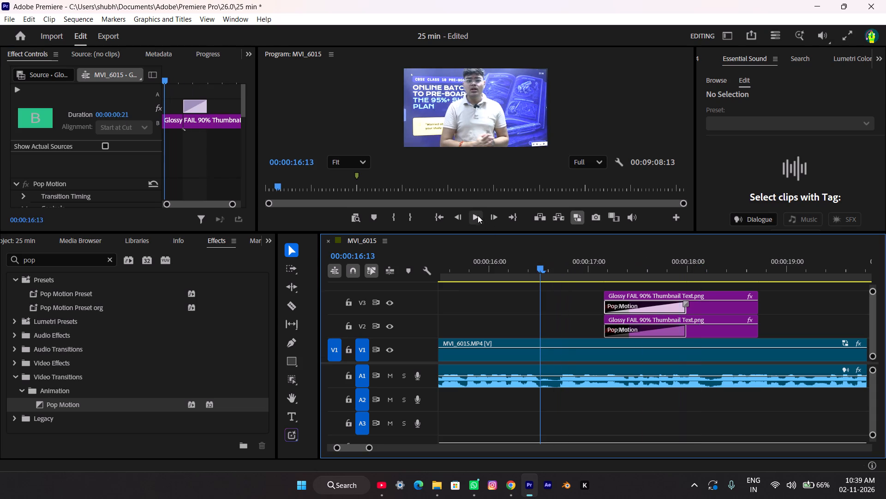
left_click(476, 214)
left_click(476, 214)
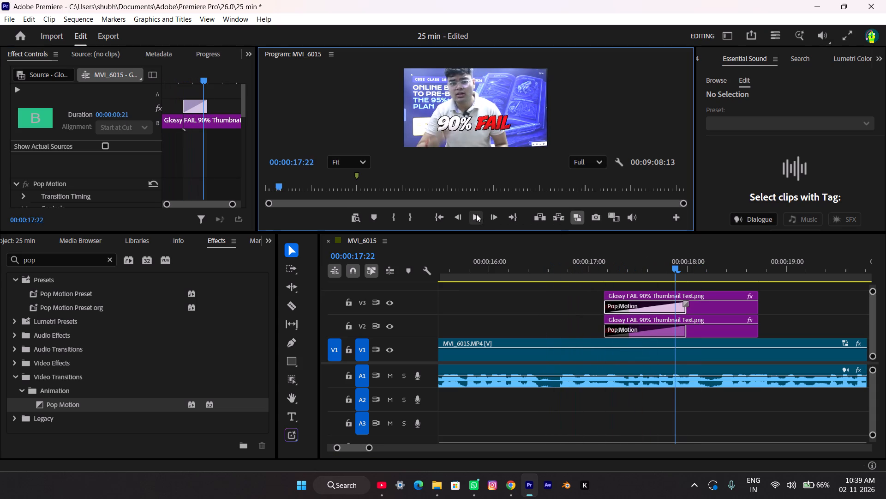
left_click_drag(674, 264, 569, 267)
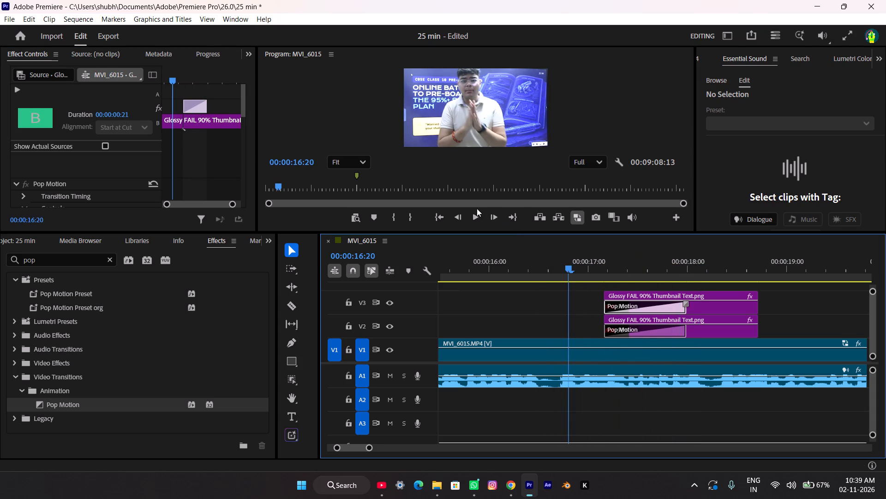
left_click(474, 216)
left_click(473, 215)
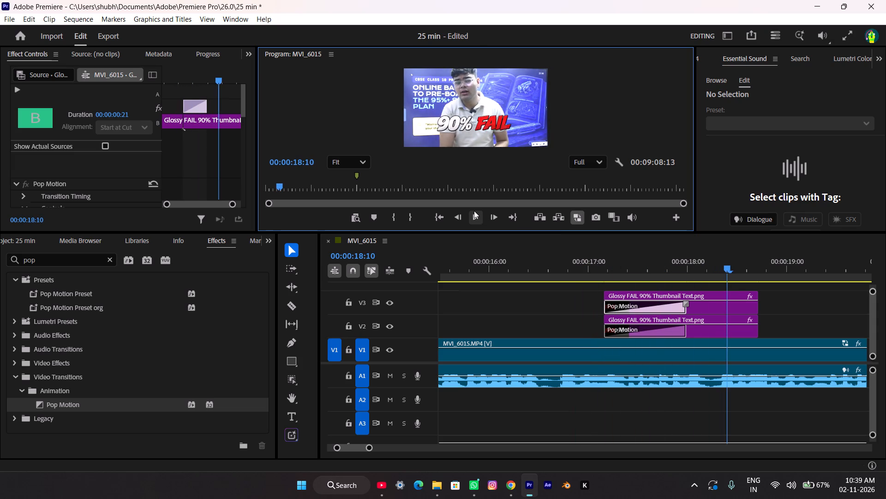
Undo the recent Pop Motion changes and the start extension of the FAIL clip on V3.
key("ctrl+z")
key("ctrl+z")
key("ctrl+z")
key("ctrl+z")
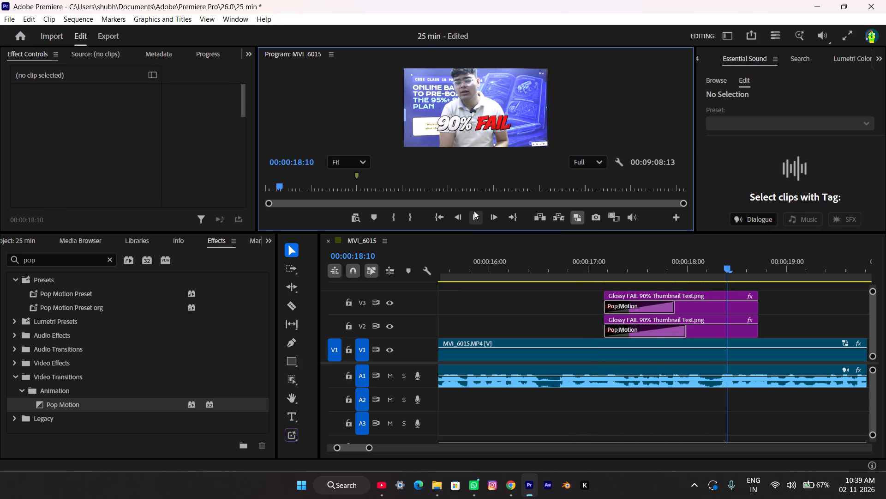
key("ctrl+z")
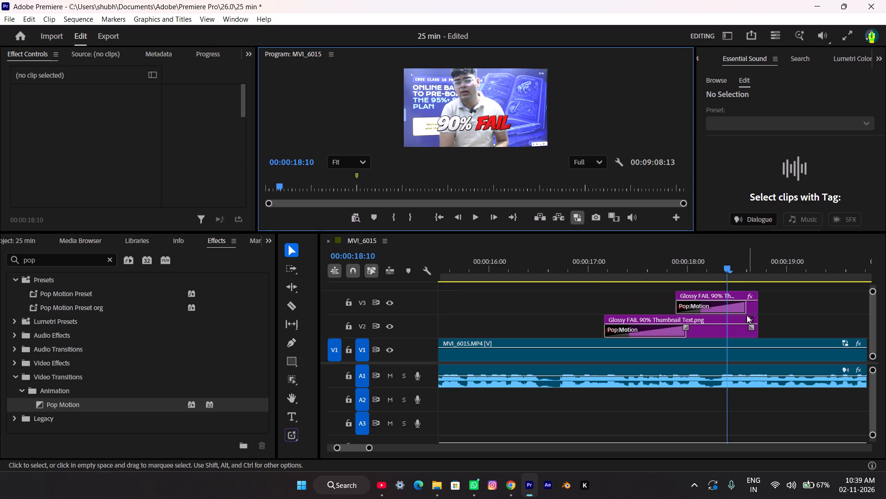
Move the FAIL clip on V3 five frames later in the timeline.
left_click_drag(720, 287, 731, 288)
left_click_drag(710, 292, 716, 291)
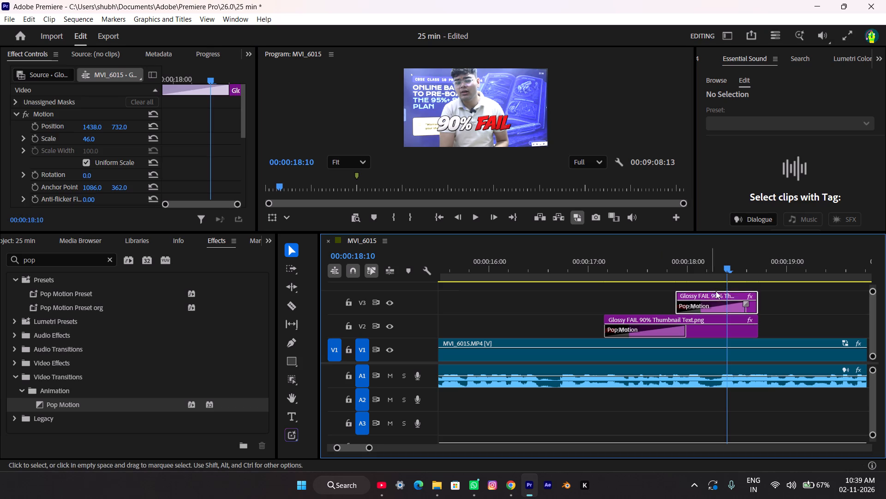
left_click_drag(716, 291, 730, 292)
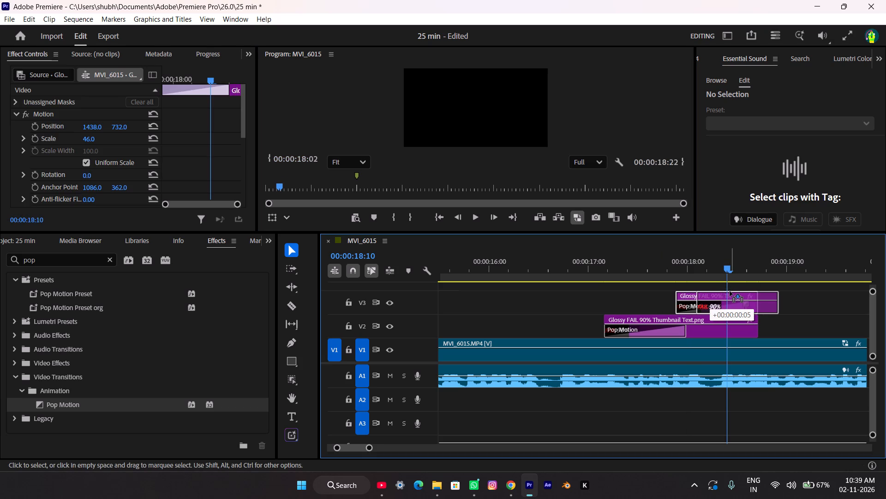
left_click_drag(730, 292, 730, 292)
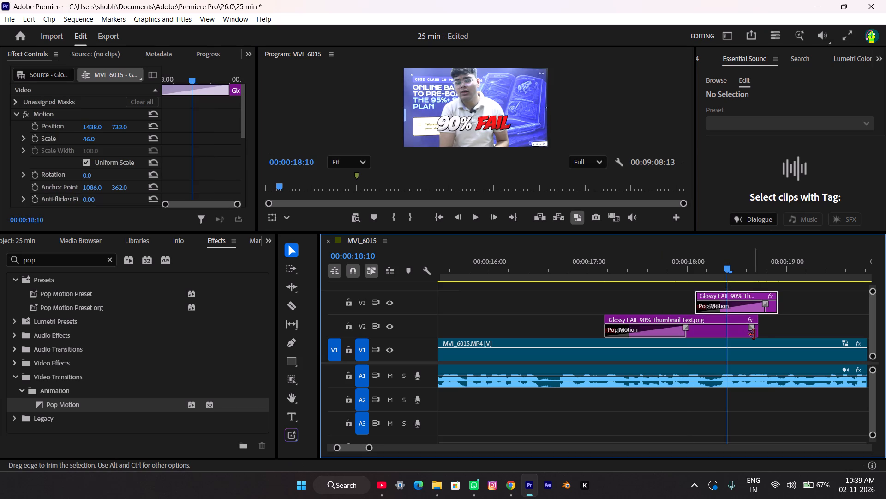
Extend the end of the 90% clip on V2 to match the FAIL clip's end, and play back both texts.
left_click_drag(759, 329, 778, 327)
left_click_drag(728, 268, 623, 266)
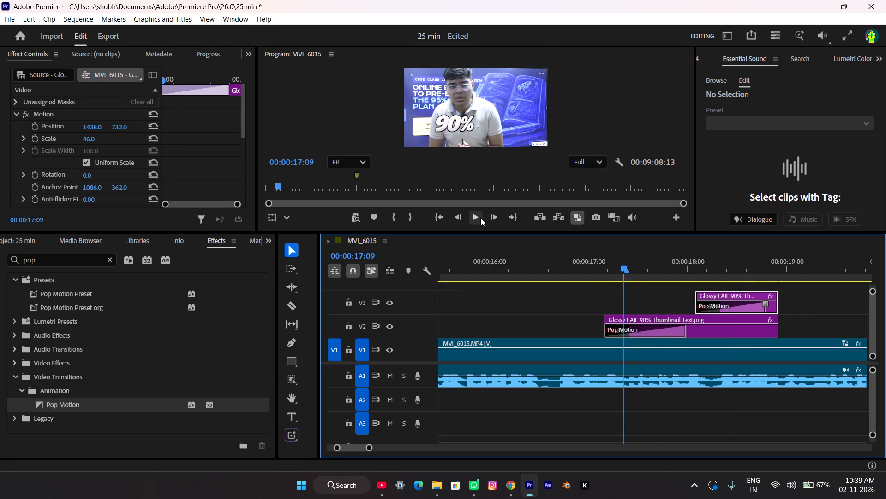
left_click(480, 218)
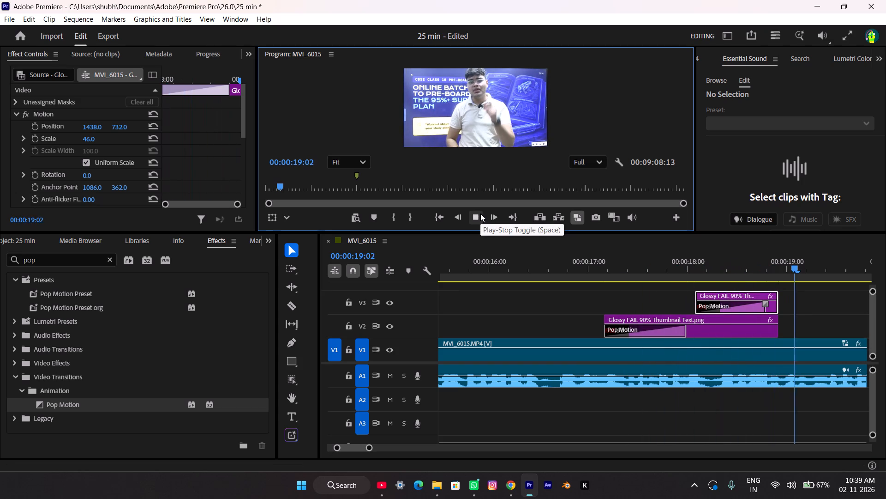
left_click(480, 213)
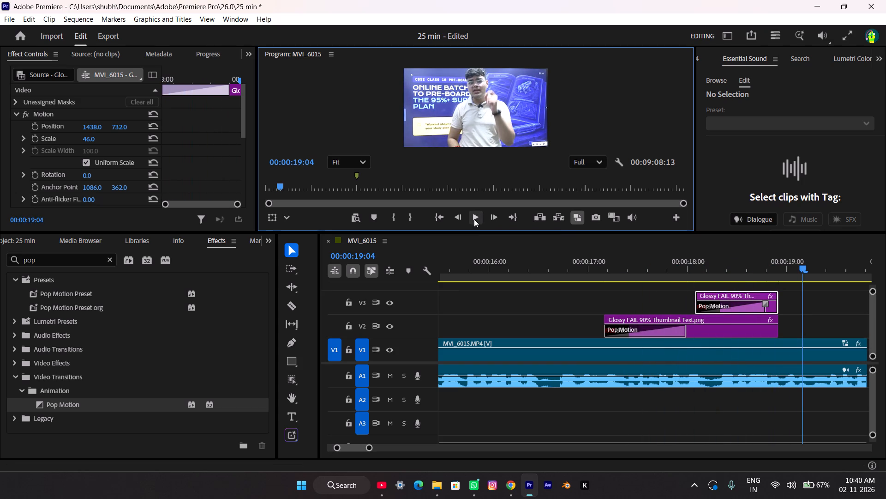
Play the footage onward from 00:00:19:04 into the slide section after the cut at 00:00:55:18.
left_click(474, 219)
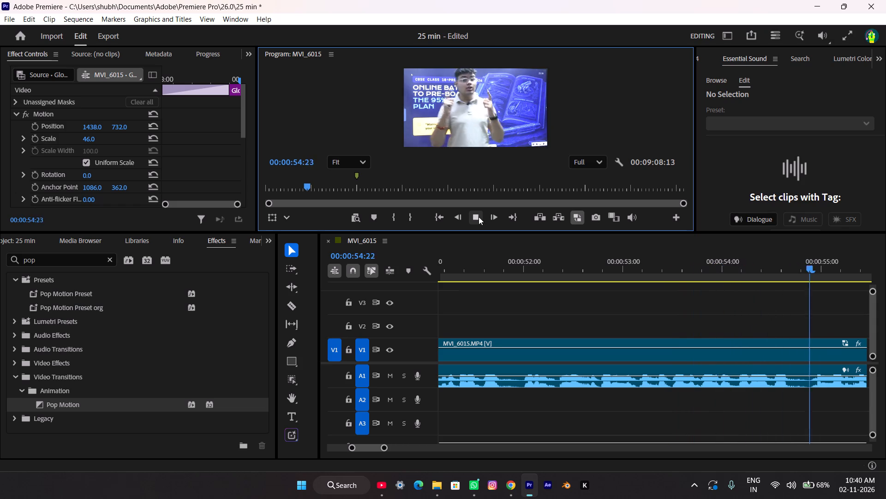
left_click(478, 217)
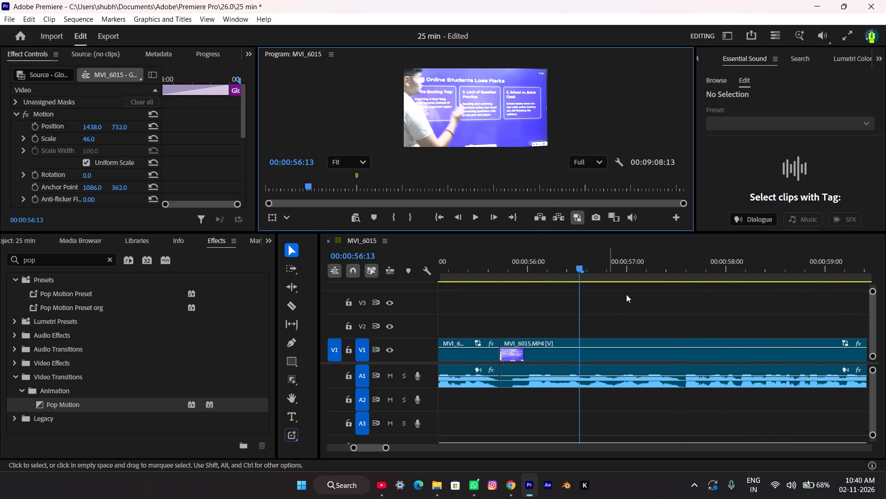
Find the Gaussian Blur effect and apply it to the V1 clip that starts at 00:00:55:18.
left_click_drag(582, 266, 503, 269)
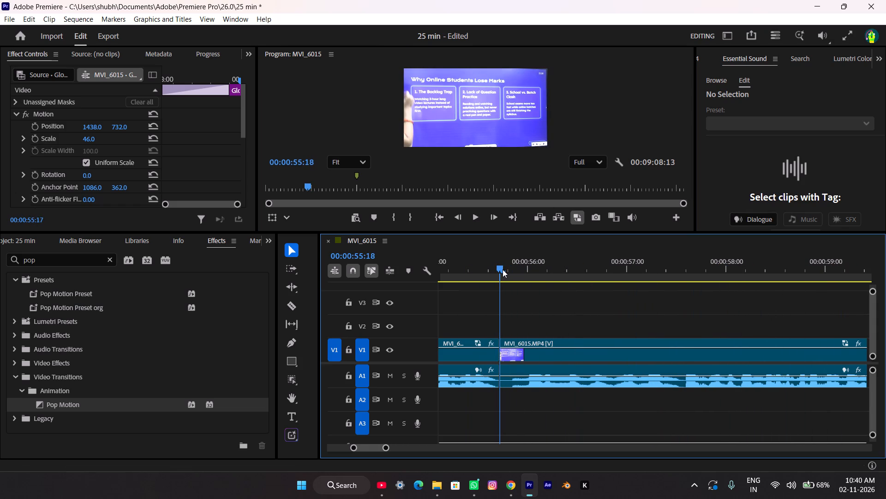
left_click_drag(503, 269, 504, 270)
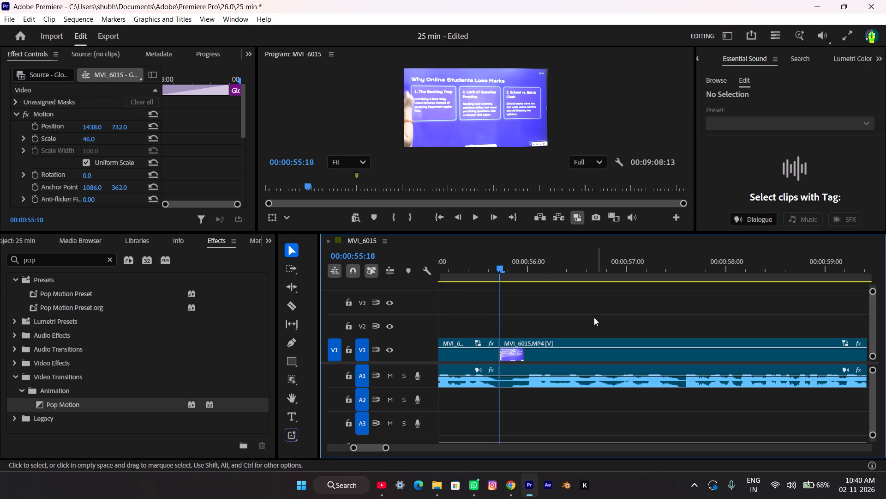
left_click(110, 259)
left_click(105, 255)
left_click(105, 263)
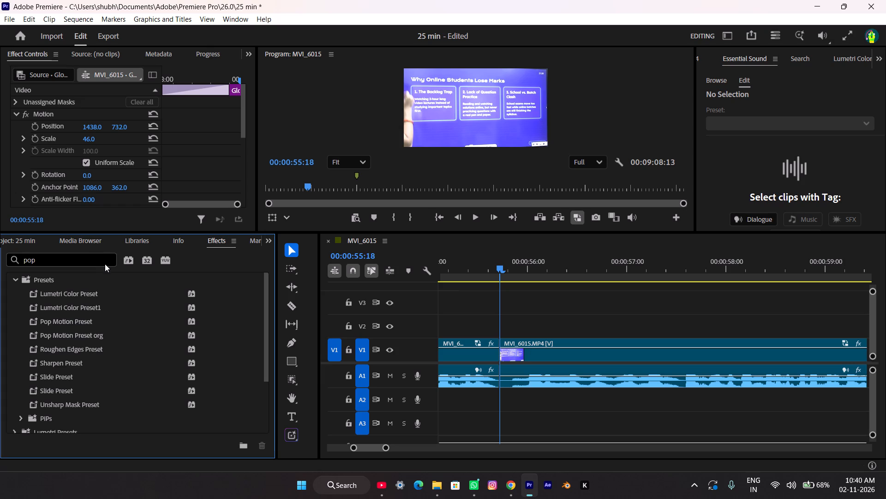
left_click(96, 262)
key("w")
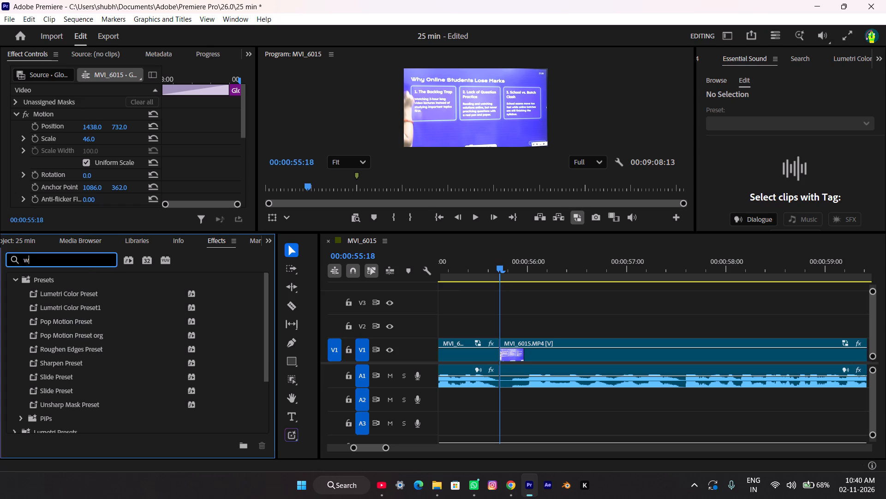
key("BackSpace")
type("gauss")
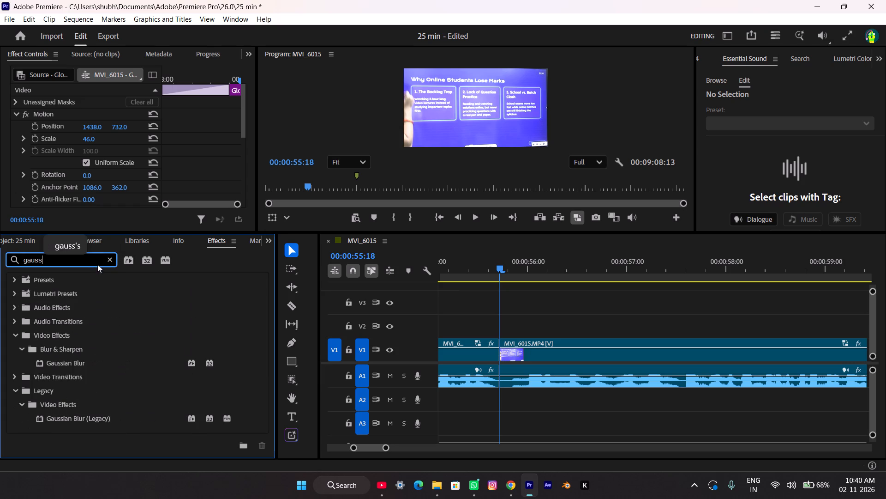
left_click_drag(67, 360, 633, 341)
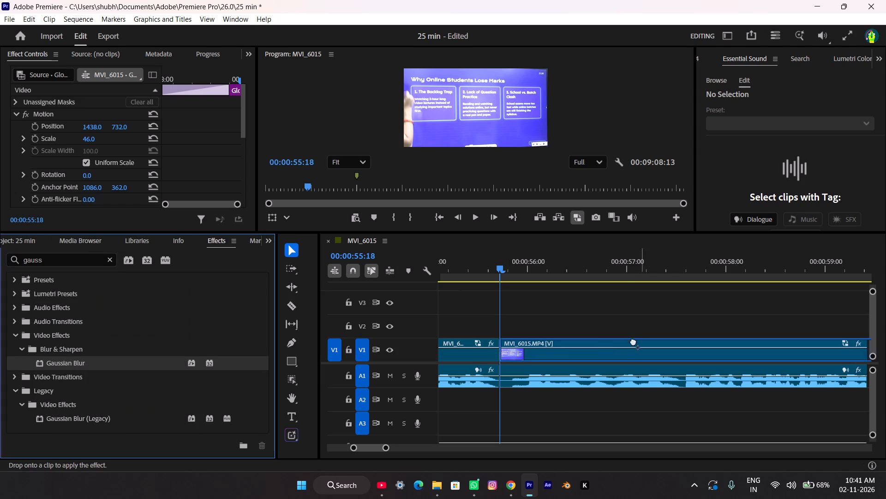
left_click_drag(633, 341, 504, 356)
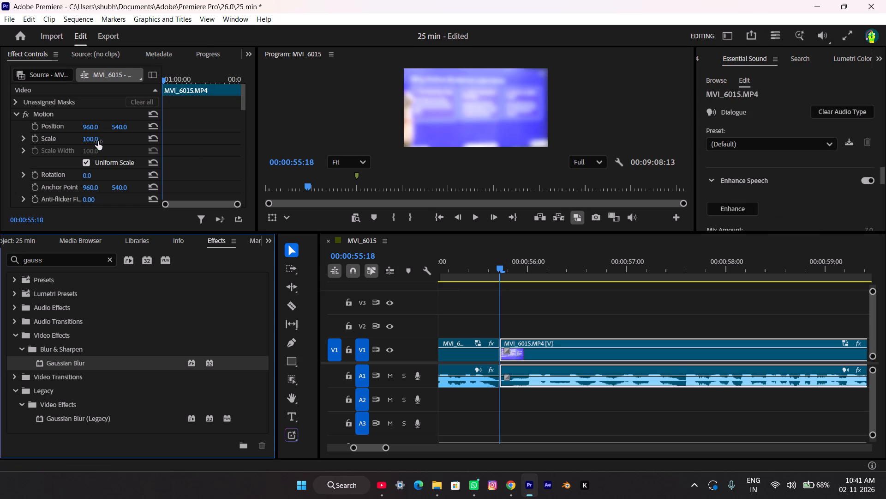
Add a Scale keyframe of 100 at 00:00:55:18 on the blurred V1 clip.
left_click(98, 141)
left_click(136, 138)
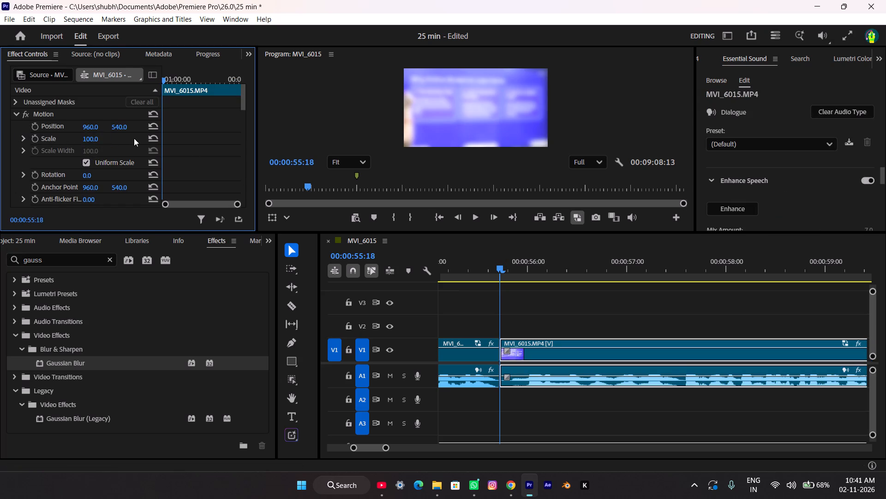
left_click(34, 137)
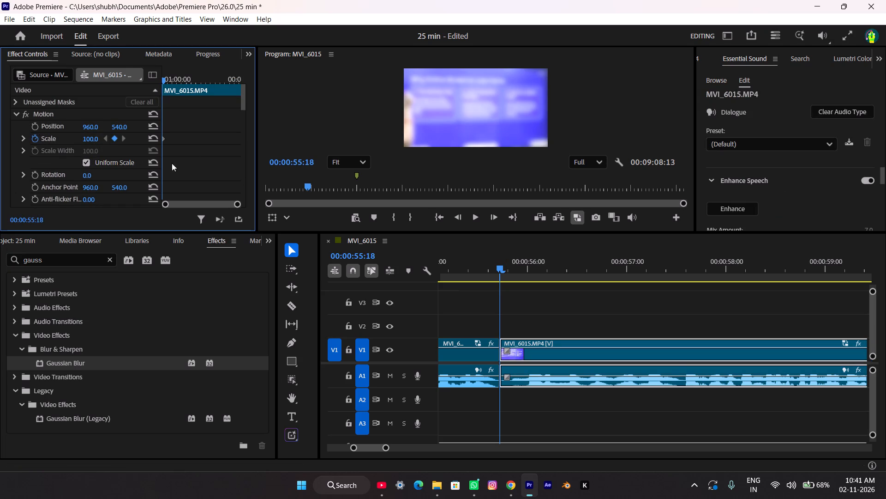
Add a Scale keyframe of 0 at 00:00:57:13 on the blurred clip and play back the scale animation.
left_click_drag(500, 267, 523, 266)
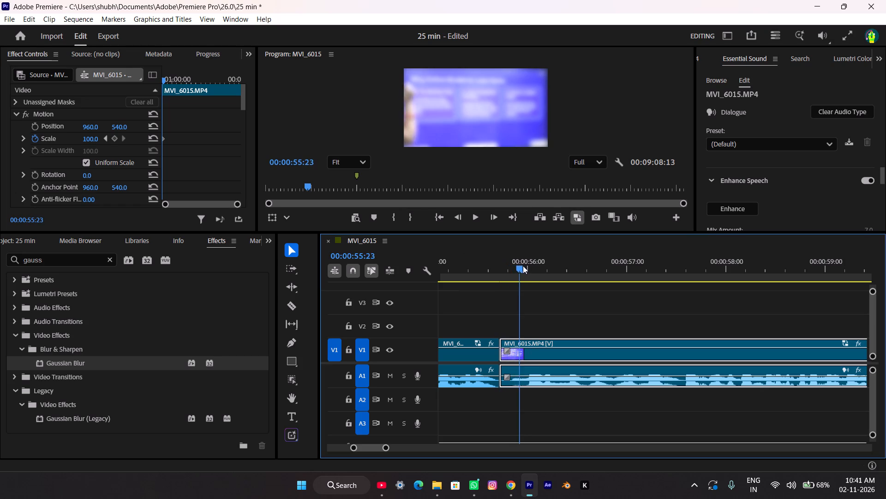
left_click_drag(523, 266, 563, 268)
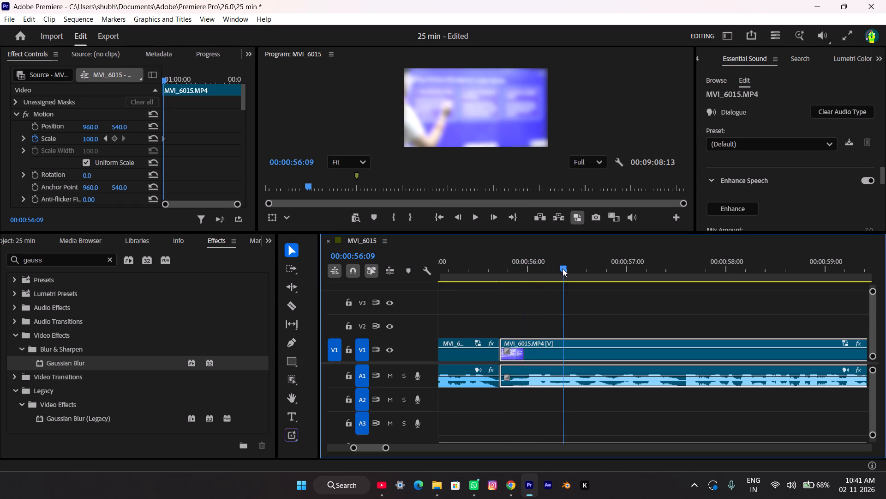
left_click_drag(563, 268, 637, 269)
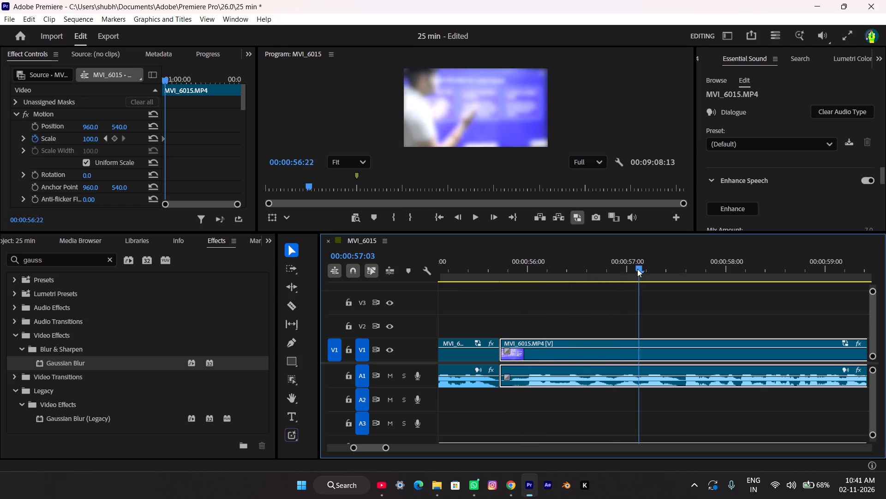
left_click_drag(637, 269, 678, 267)
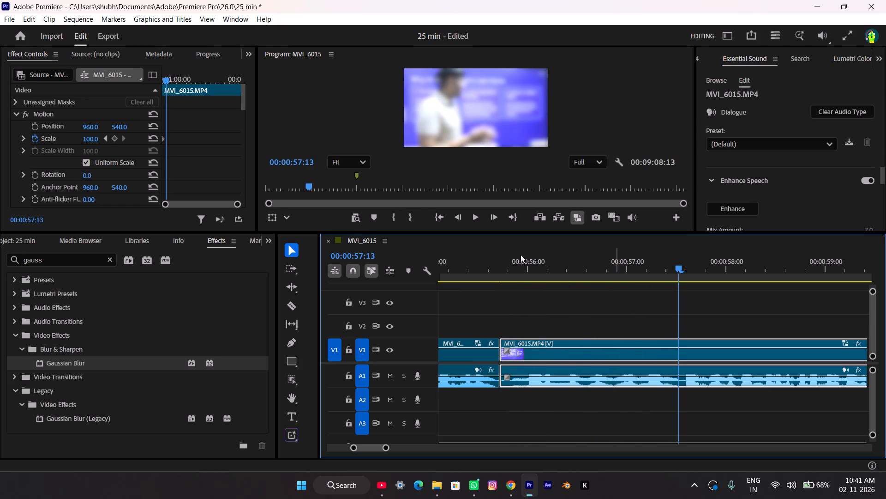
left_click_drag(94, 140, 98, 137)
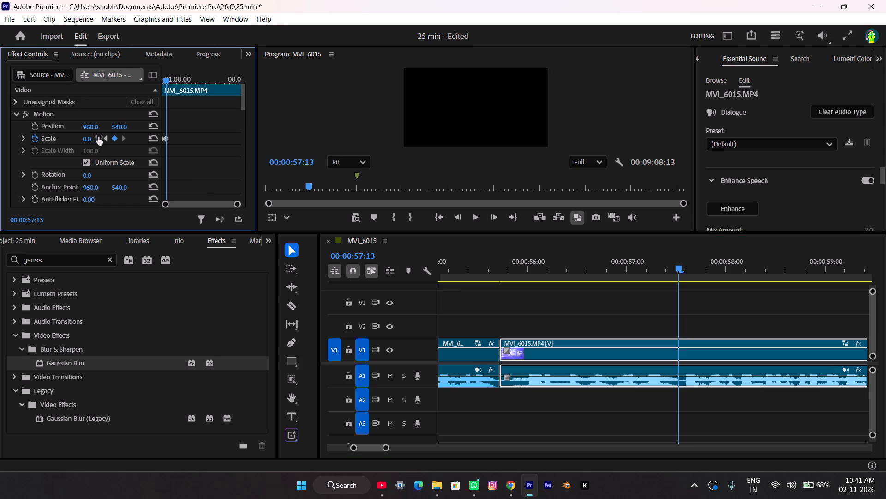
left_click_drag(98, 137, 38, 151)
left_click_drag(679, 264, 485, 274)
left_click(479, 215)
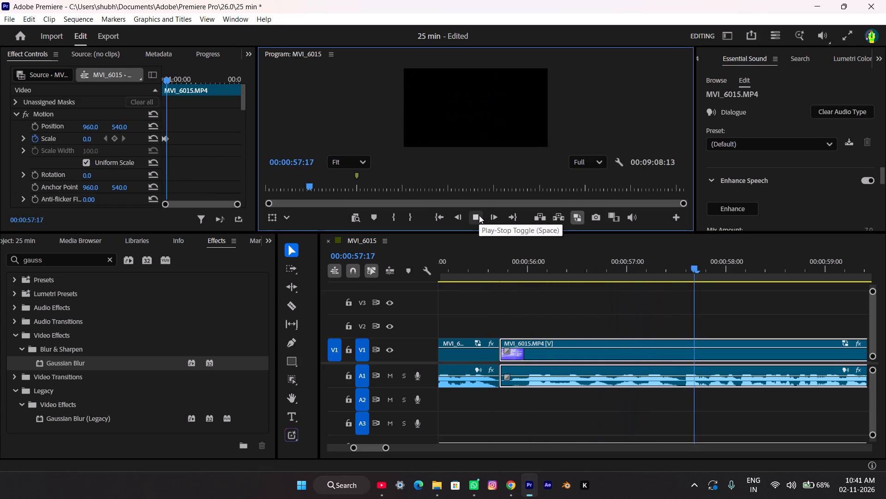
left_click(479, 215)
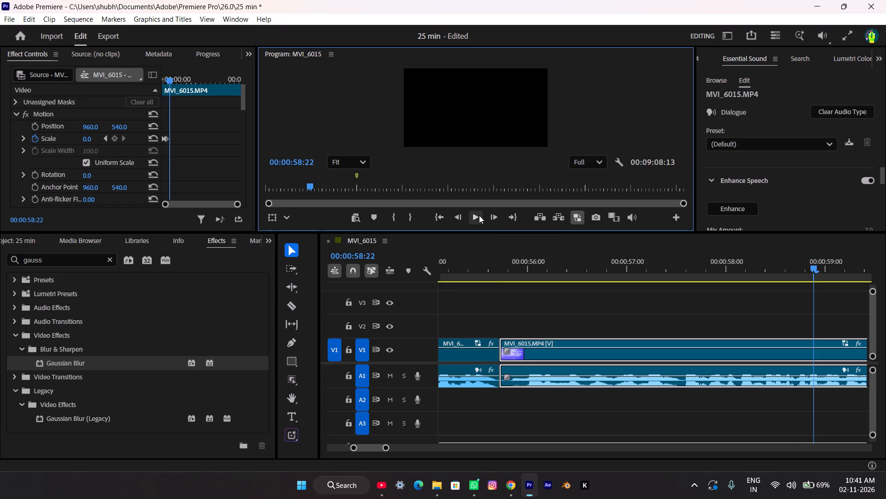
Undo the Scale keyframe of 0 on the blurred V1 clip, keeping its first Scale keyframe.
key("ctrl+z")
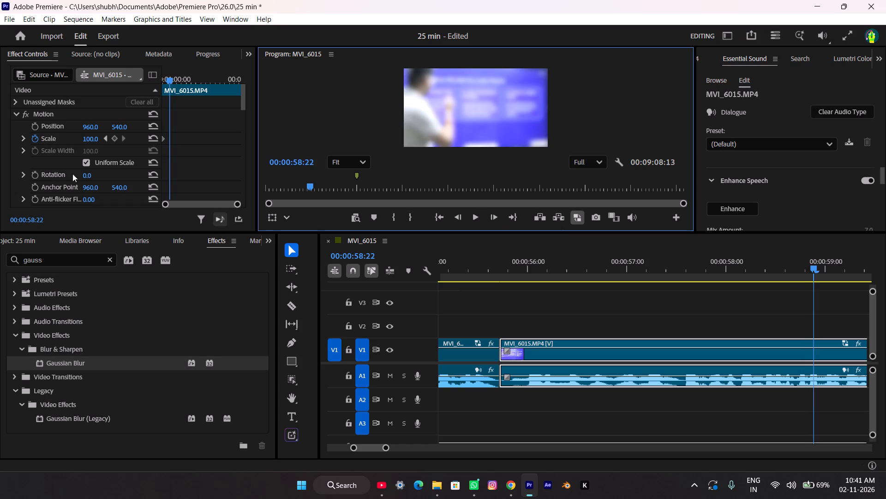
left_click(31, 137)
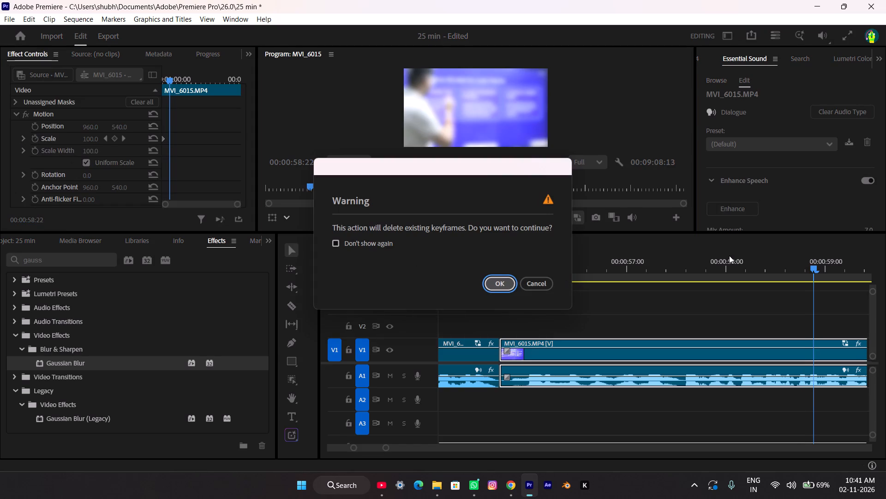
left_click(539, 282)
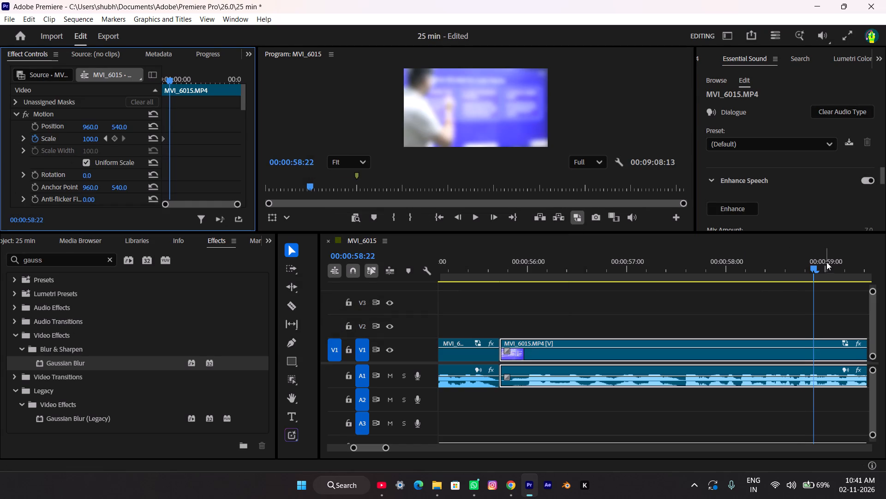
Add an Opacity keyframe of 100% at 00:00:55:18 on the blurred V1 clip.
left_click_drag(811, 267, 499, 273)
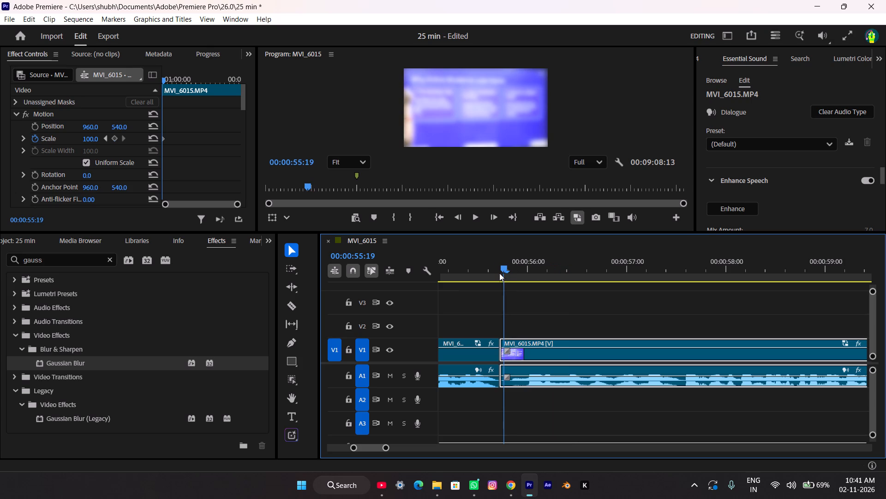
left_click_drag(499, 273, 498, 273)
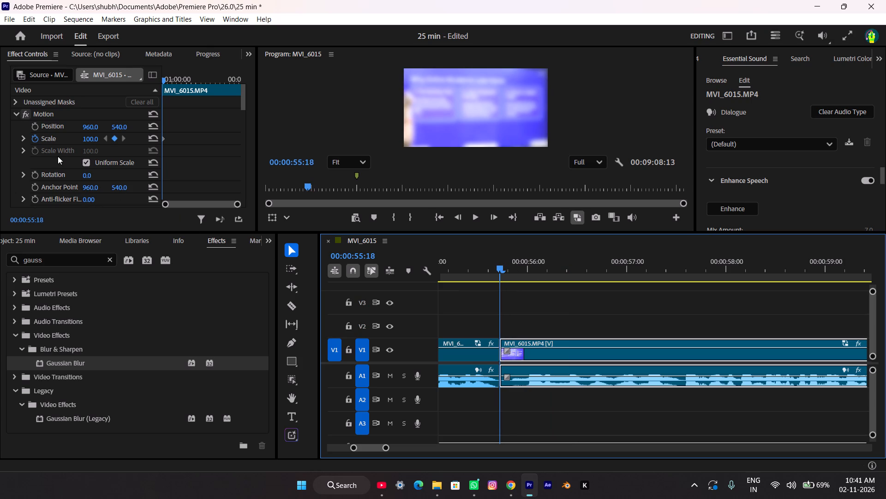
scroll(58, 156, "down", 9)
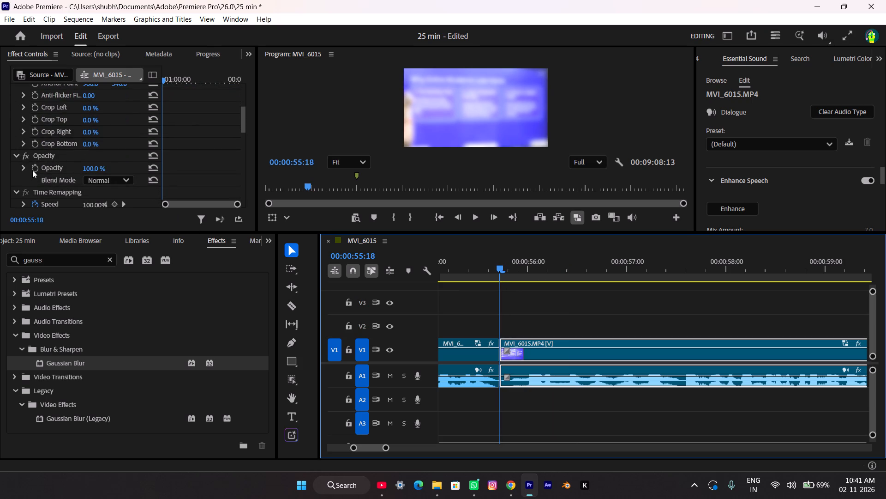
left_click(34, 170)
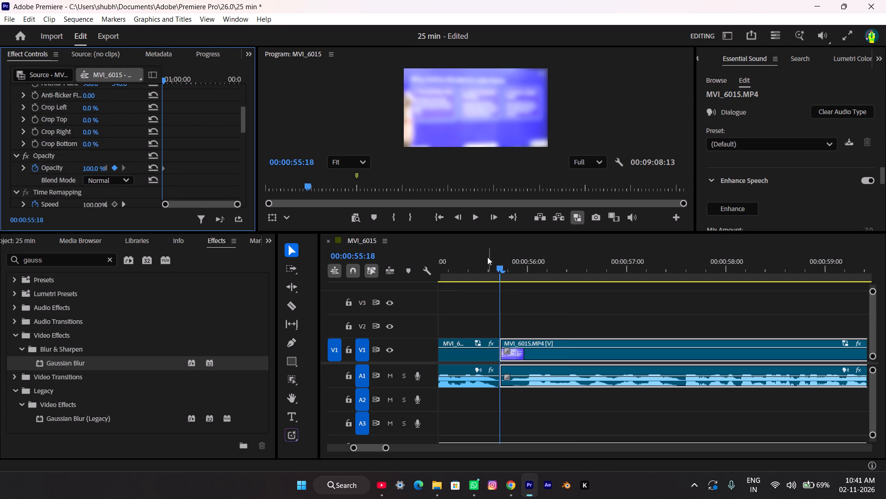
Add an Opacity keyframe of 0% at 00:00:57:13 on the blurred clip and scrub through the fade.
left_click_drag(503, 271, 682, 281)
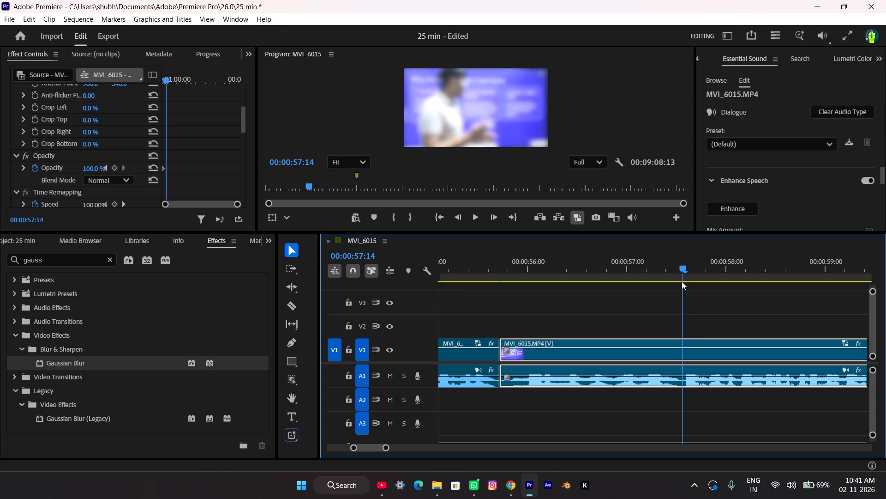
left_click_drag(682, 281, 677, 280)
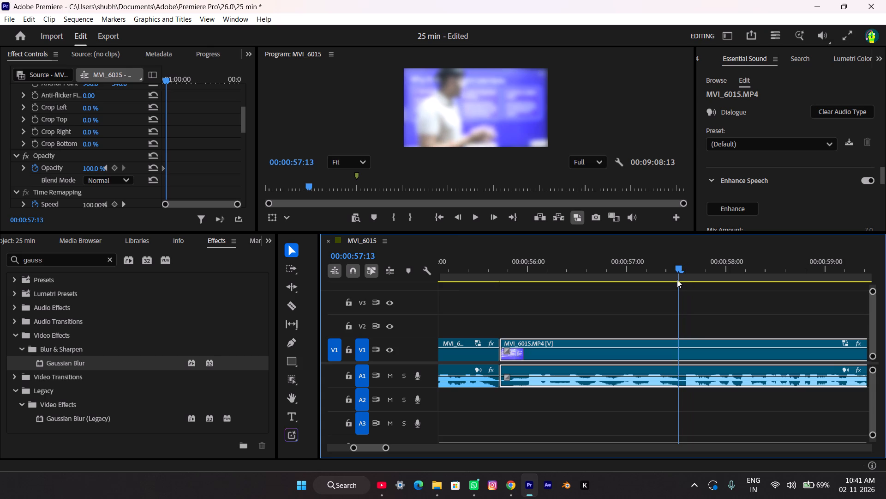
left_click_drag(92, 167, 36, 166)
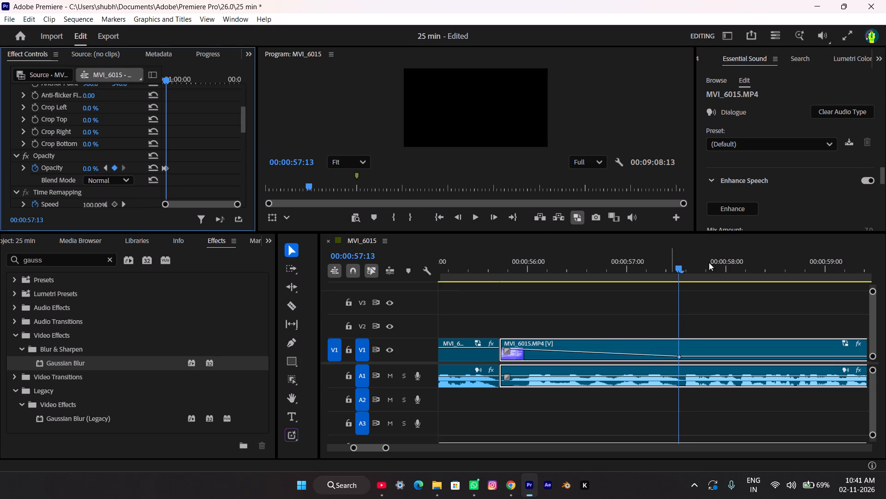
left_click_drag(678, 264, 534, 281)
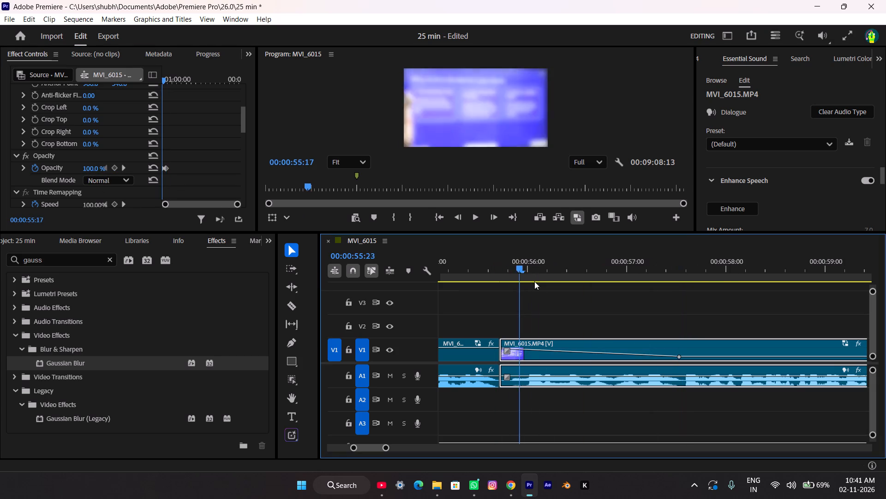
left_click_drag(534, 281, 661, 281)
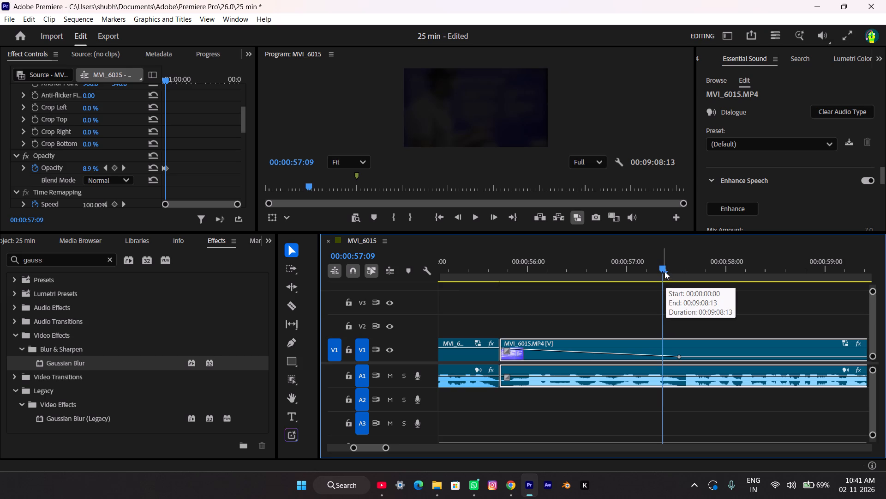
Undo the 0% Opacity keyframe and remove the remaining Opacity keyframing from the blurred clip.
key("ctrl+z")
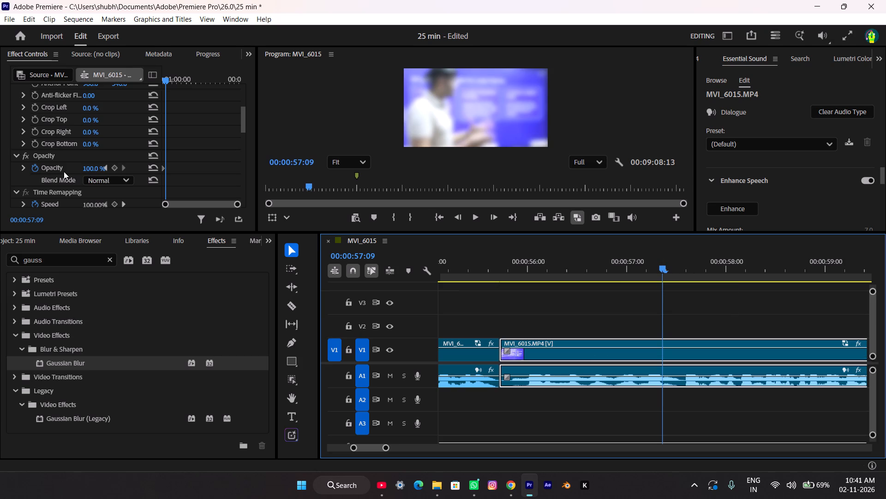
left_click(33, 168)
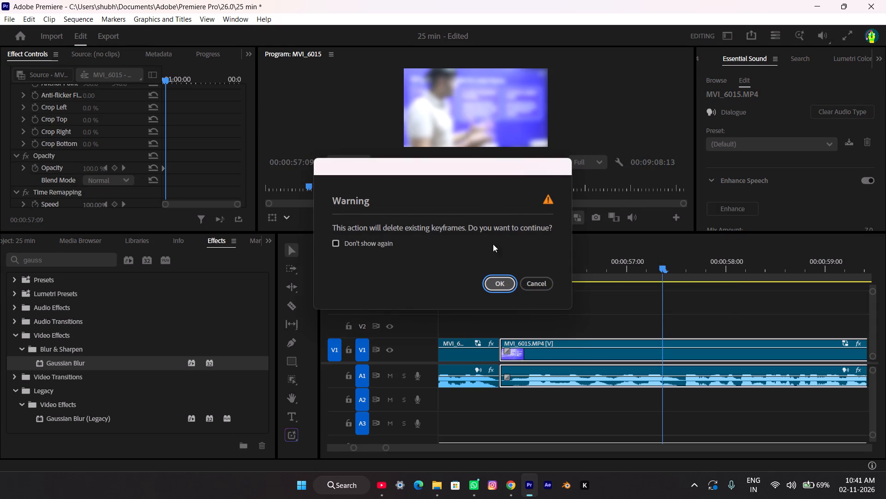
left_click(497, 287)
Add a blur Amount keyframe of 20 at 00:00:55:18 on the V1 clip.
scroll(11, 92, "down", 6)
scroll(67, 118, "down", 2)
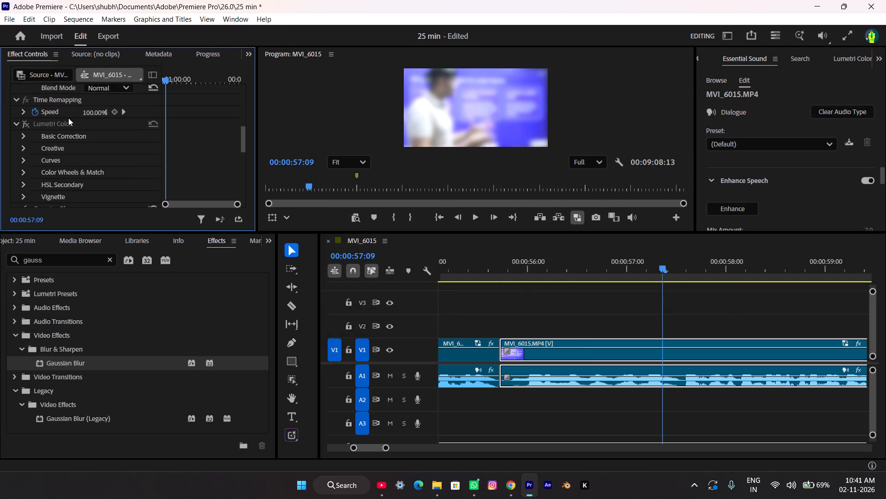
scroll(68, 118, "down", 12)
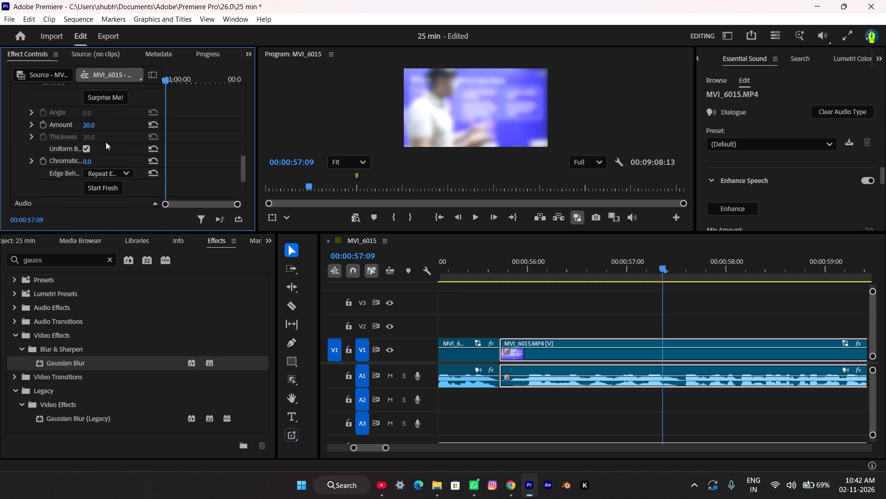
left_click_drag(663, 266, 574, 274)
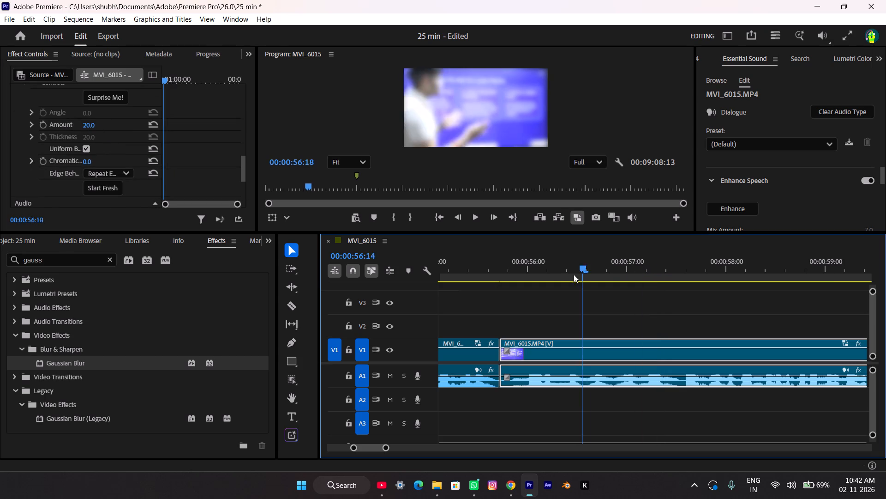
left_click_drag(574, 274, 500, 265)
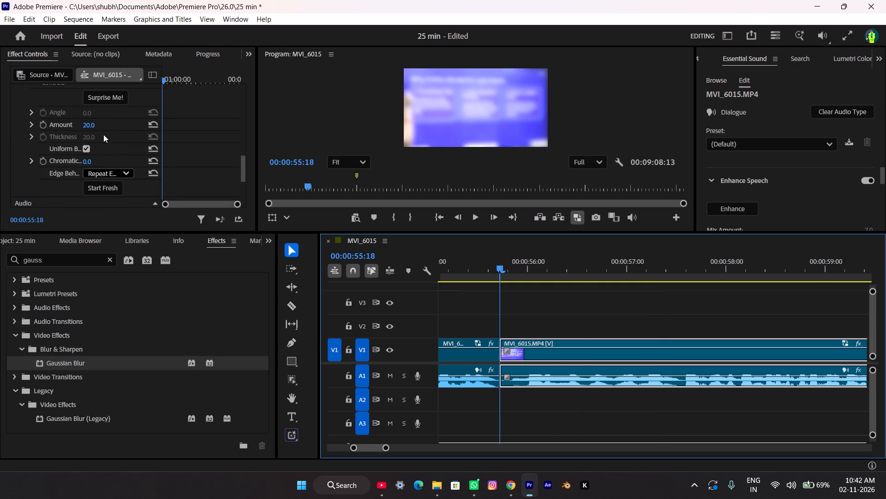
left_click(45, 129)
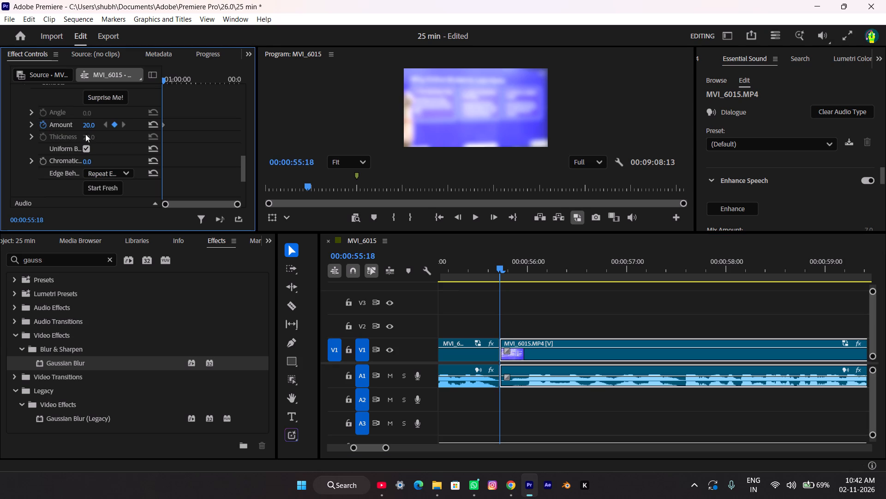
Add a blur Amount keyframe of 0 at 00:00:57:13 and play back the blur animation.
left_click_drag(501, 270, 698, 280)
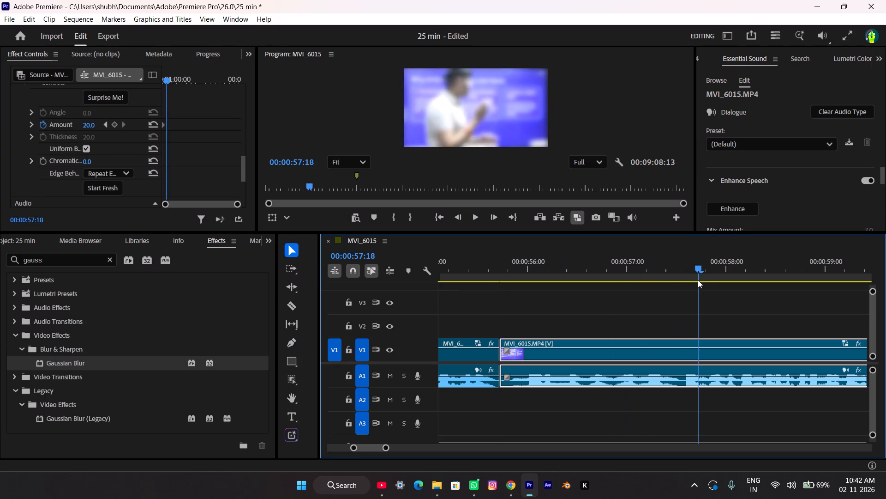
left_click_drag(698, 280, 679, 275)
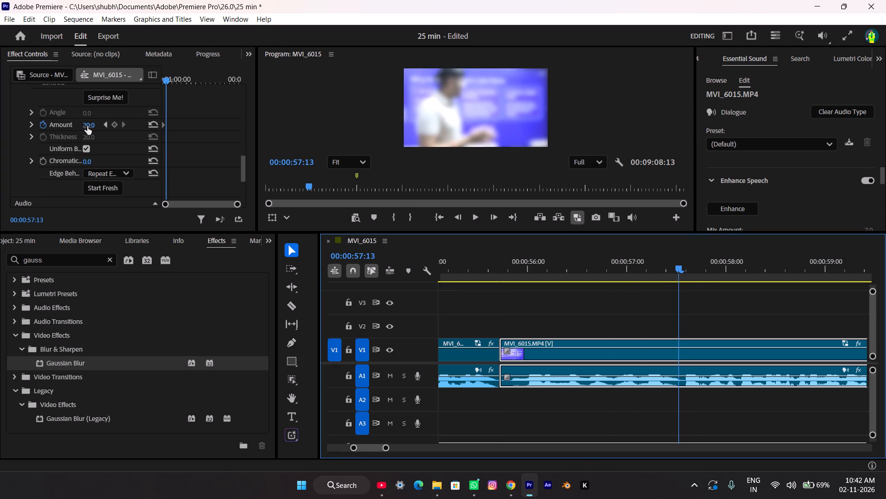
left_click_drag(87, 126, 52, 127)
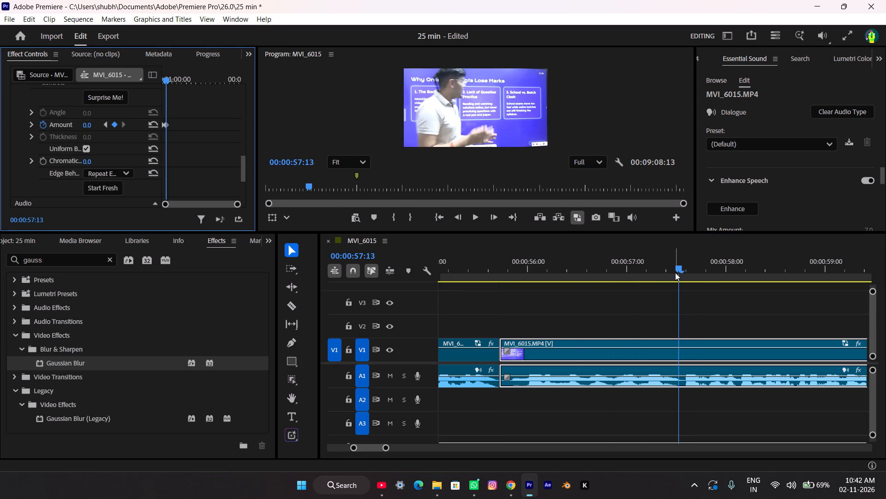
left_click_drag(675, 267, 486, 261)
left_click(475, 213)
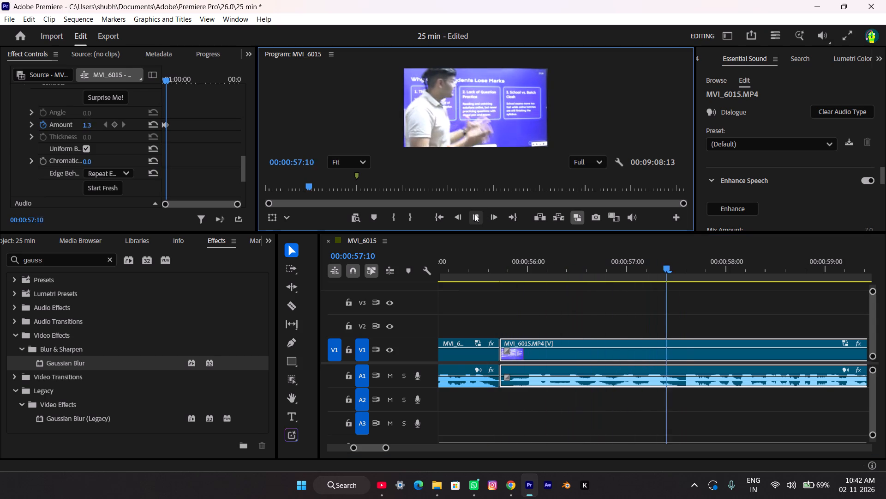
left_click(474, 214)
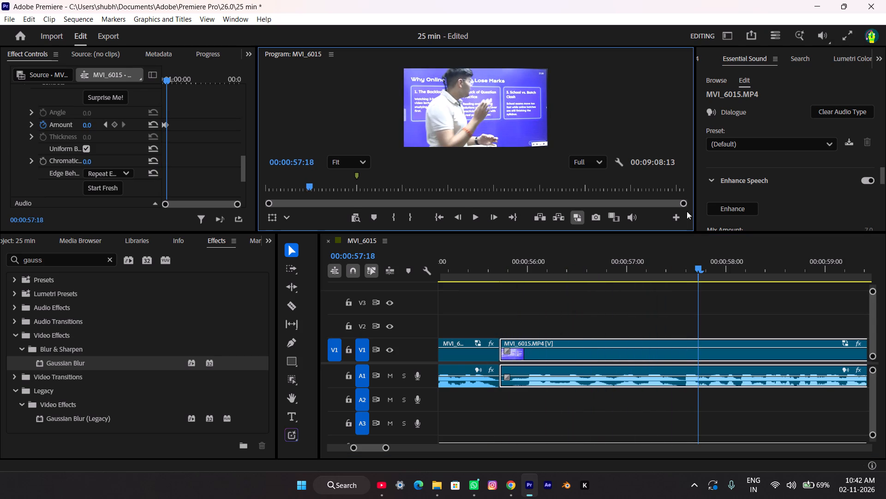
Add a blur Amount keyframe of 20.3 at 00:00:57:10, just before the blur ends.
left_click_drag(697, 266, 676, 265)
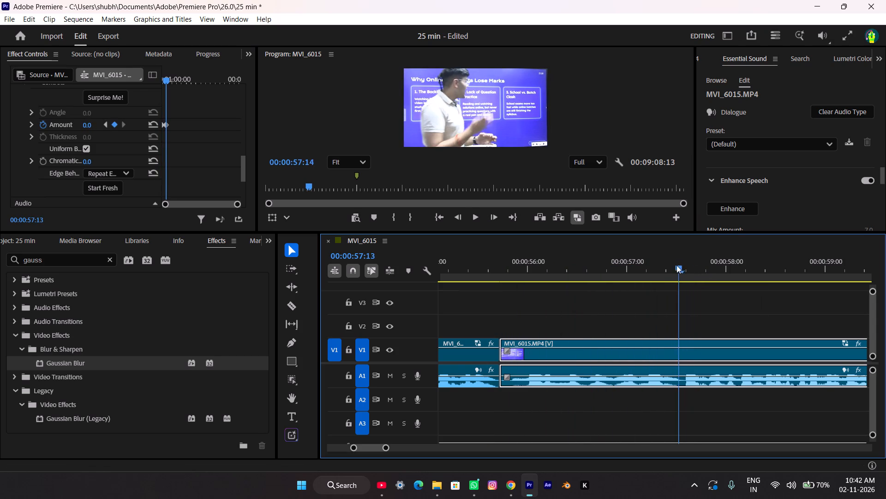
left_click_drag(676, 265, 677, 264)
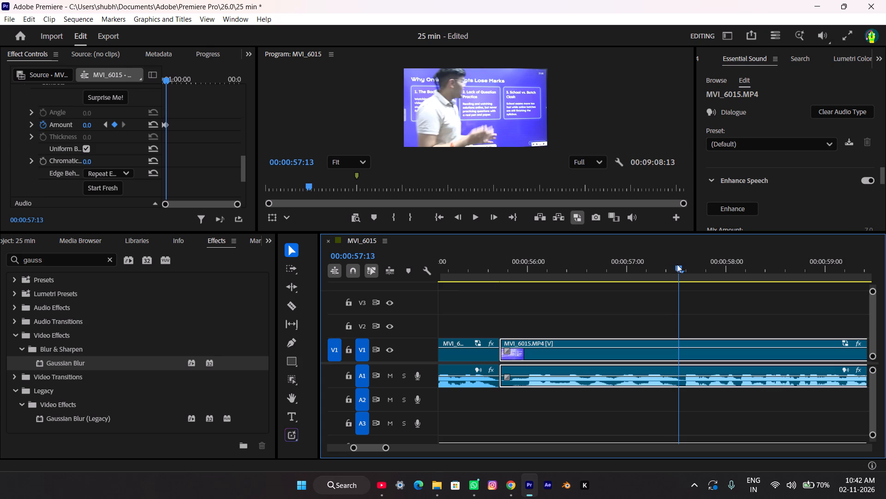
left_click_drag(677, 264, 677, 264)
left_click_drag(677, 264, 664, 260)
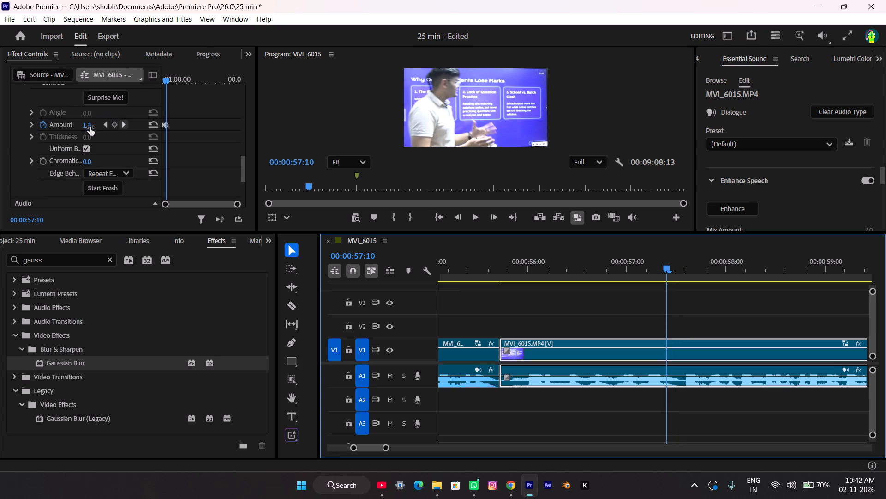
left_click_drag(90, 123, 103, 125)
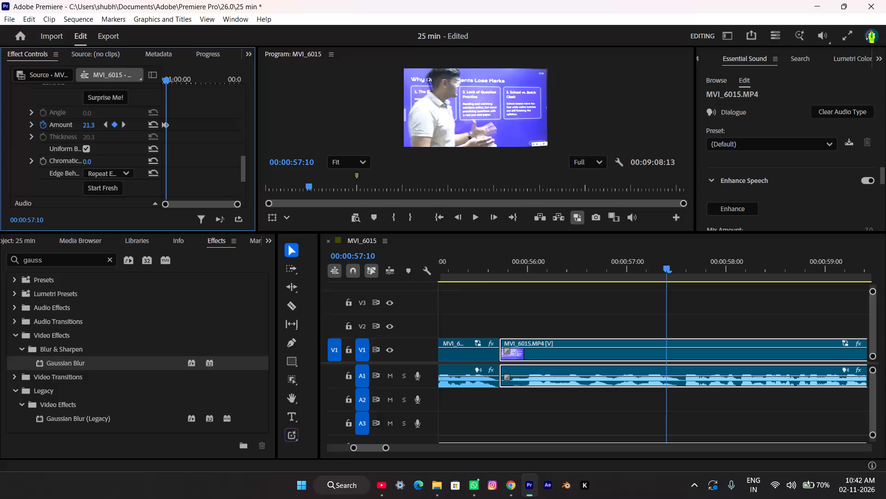
left_click_drag(103, 125, 101, 126)
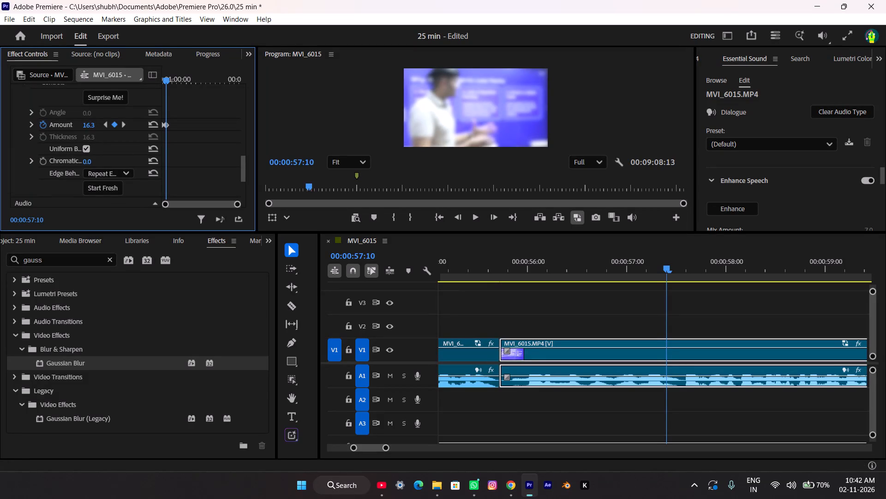
left_click_drag(101, 126, 103, 126)
Play and scrub through the blurred clip's start and its blur-to-sharp transition to review the animation.
left_click_drag(667, 265, 494, 267)
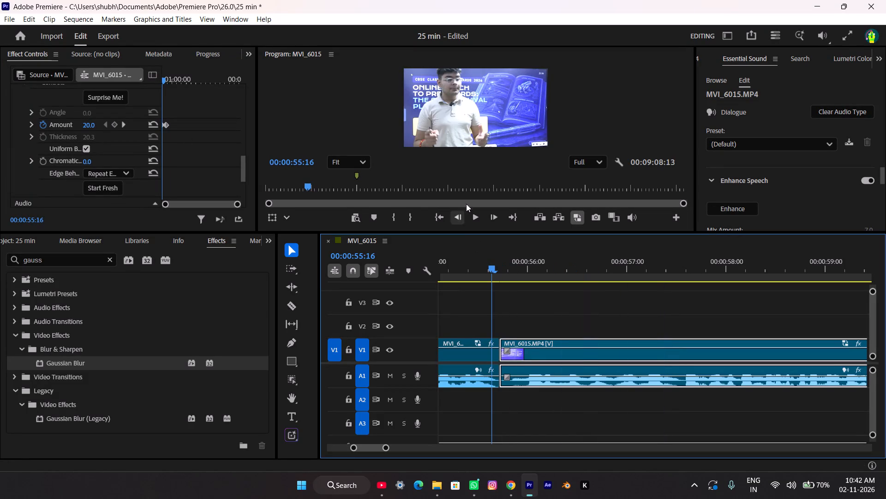
left_click(473, 219)
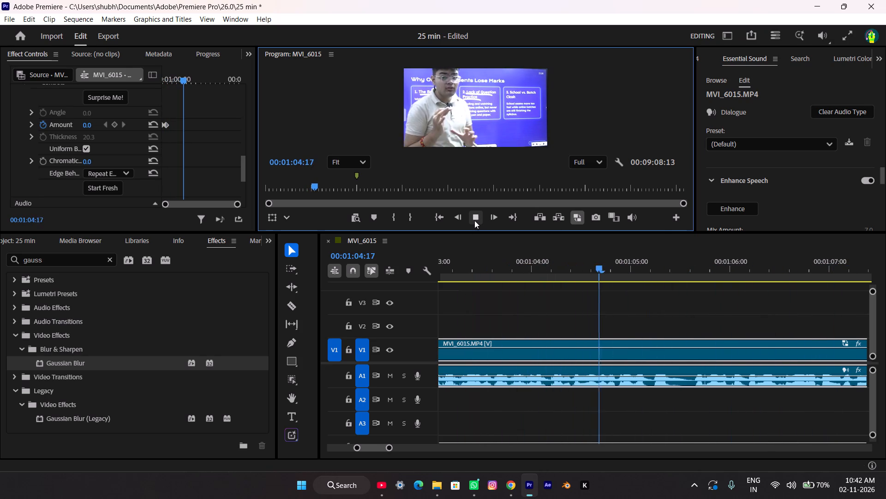
left_click_drag(732, 257, 552, 297)
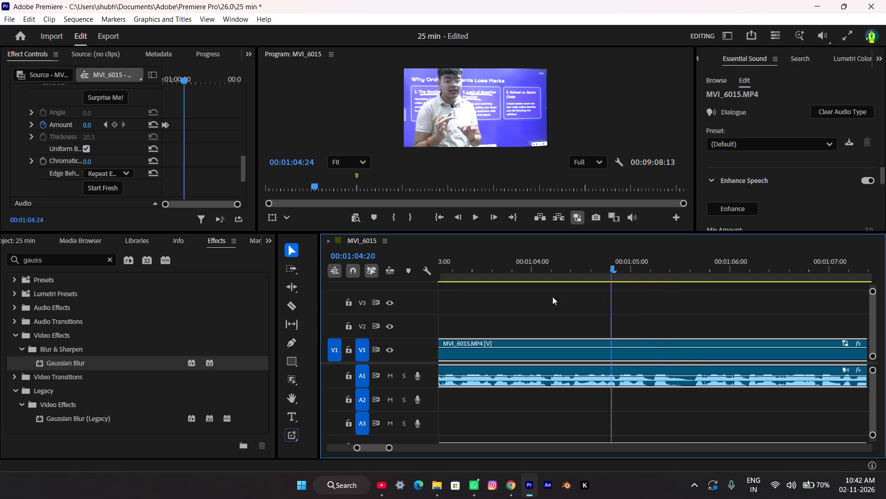
left_click_drag(552, 297, 443, 364)
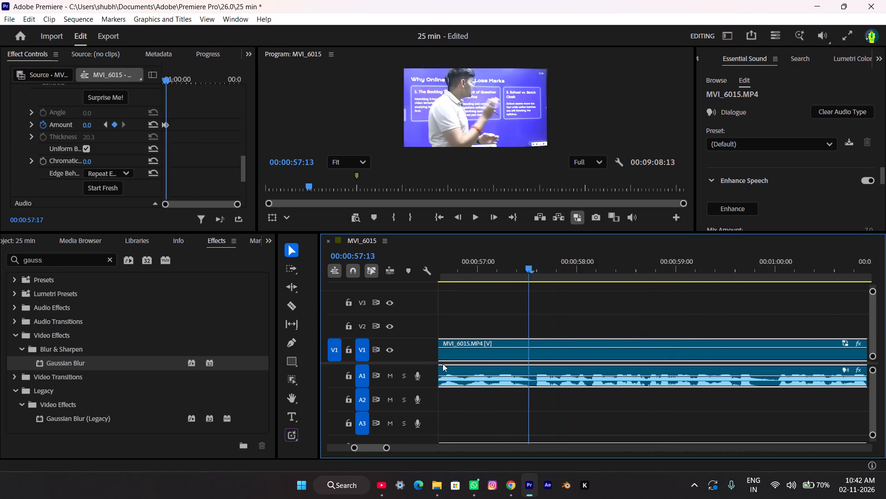
left_click_drag(443, 364, 656, 388)
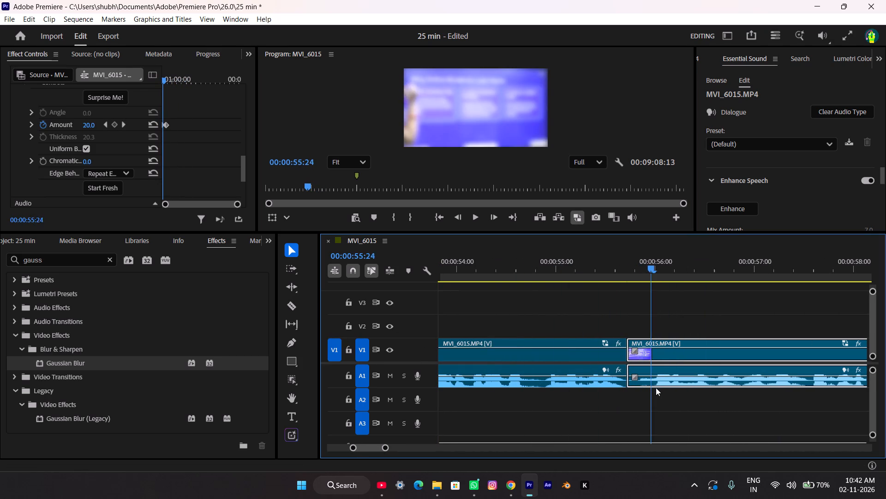
left_click_drag(656, 388, 820, 389)
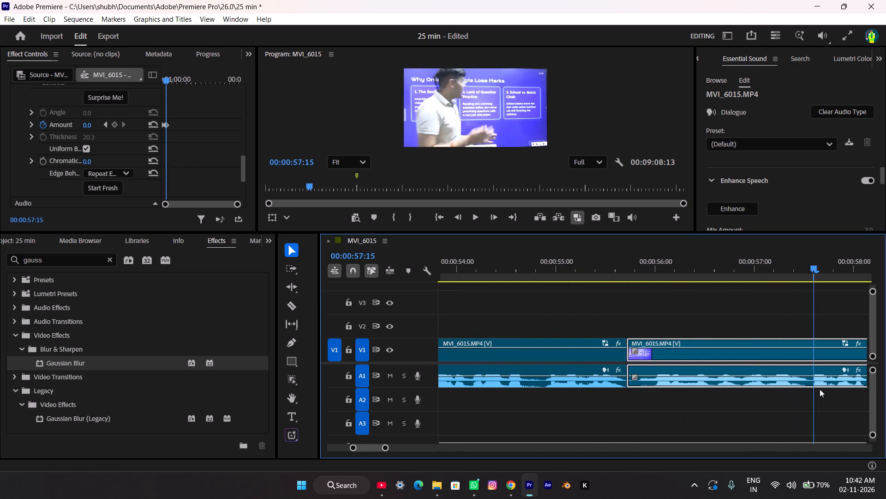
left_click_drag(820, 389, 611, 398)
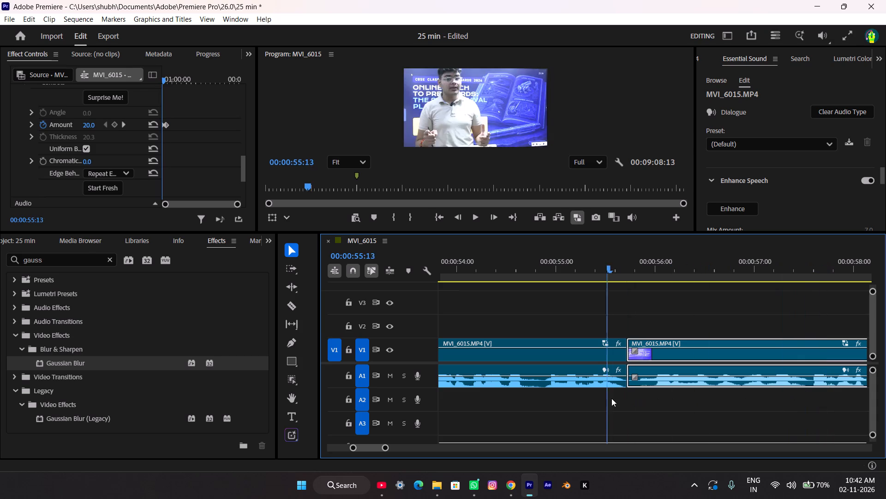
left_click_drag(611, 398, 635, 397)
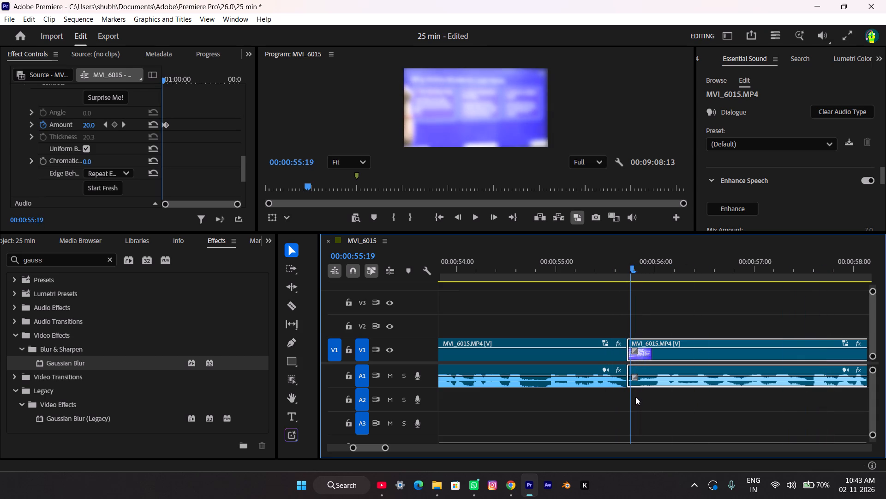
left_click_drag(635, 397, 631, 396)
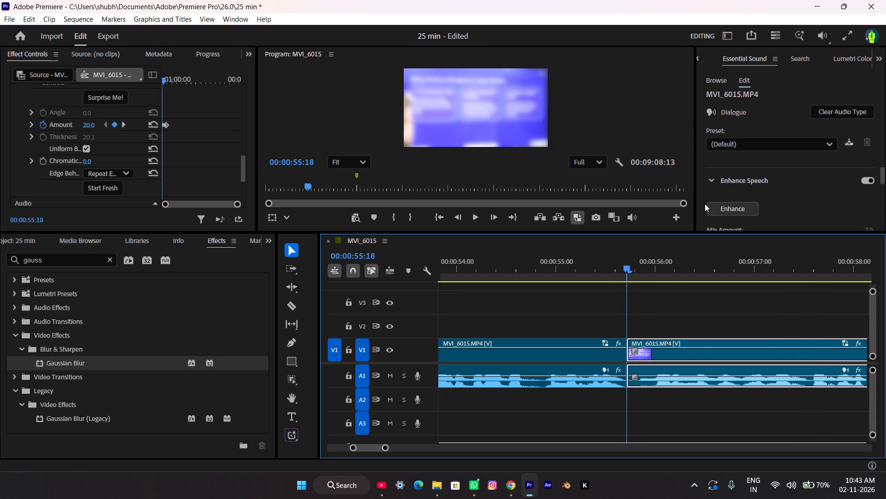
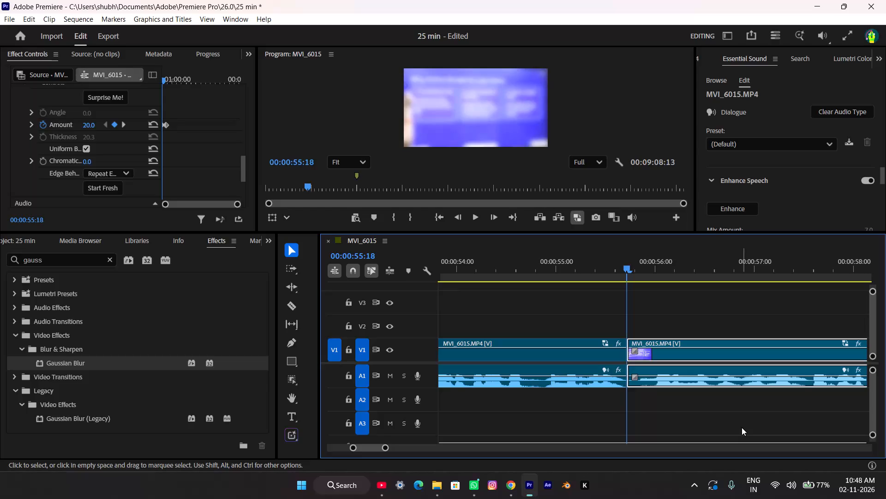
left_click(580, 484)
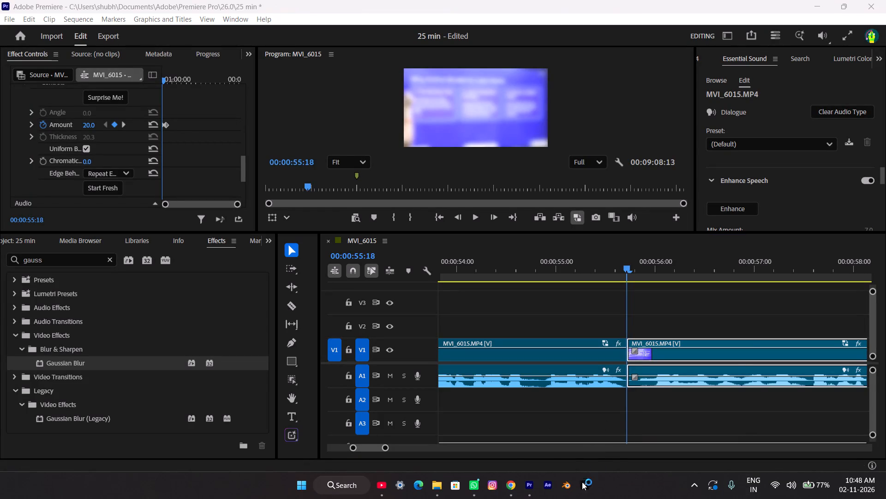
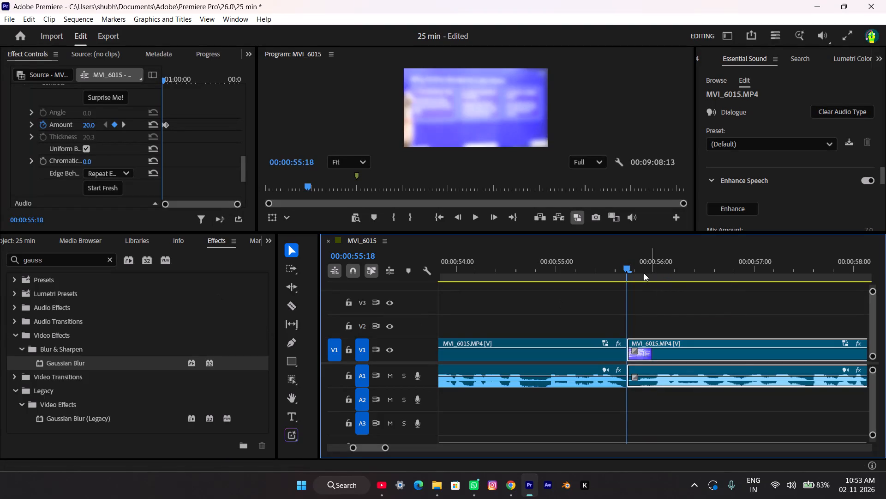
Scrub the playhead back through the MVI_6015 sequence to its beginning at 00:00:00:00.
left_click_drag(630, 266, 449, 282)
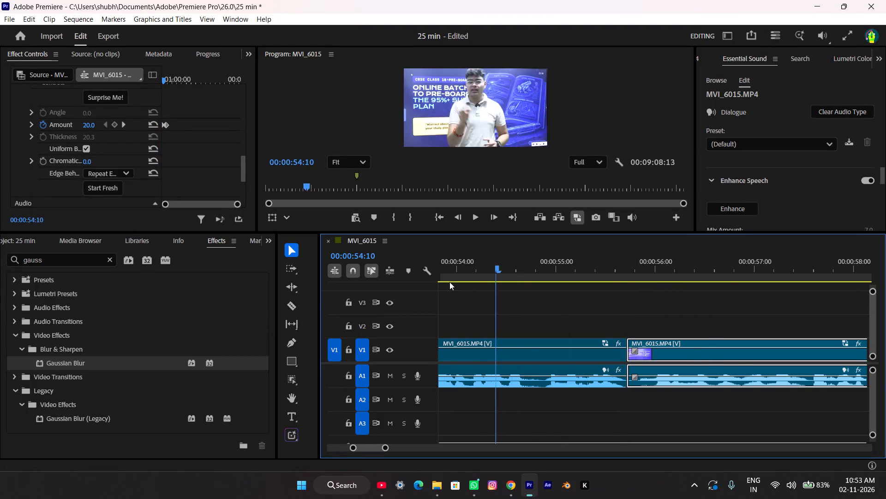
left_click_drag(449, 282, 93, 325)
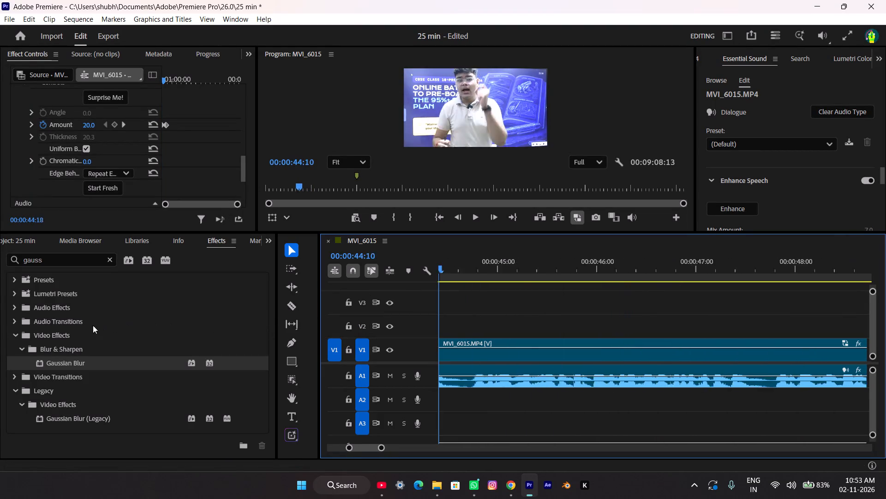
left_click_drag(93, 325, 0, 348)
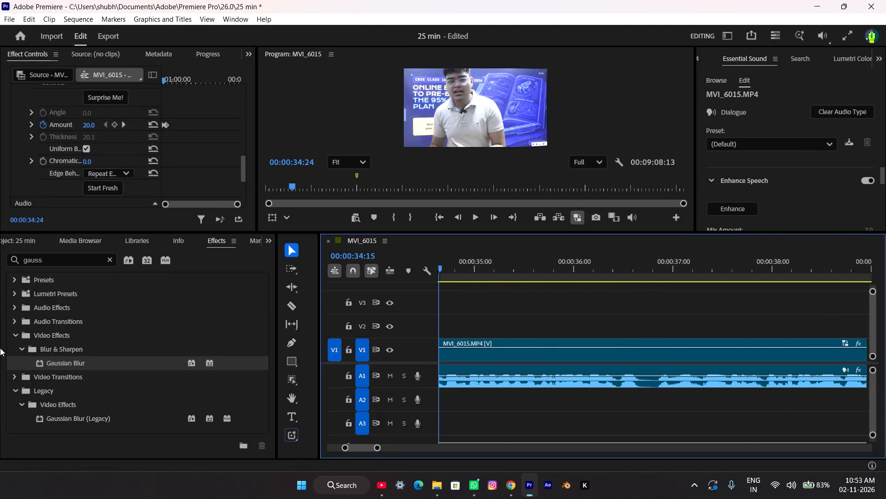
left_click_drag(0, 348, 0, 353)
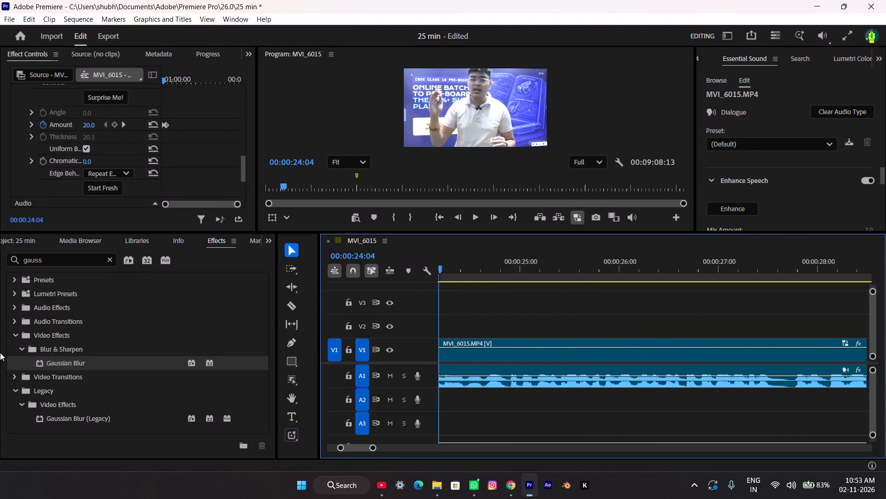
left_click_drag(0, 353, 0, 354)
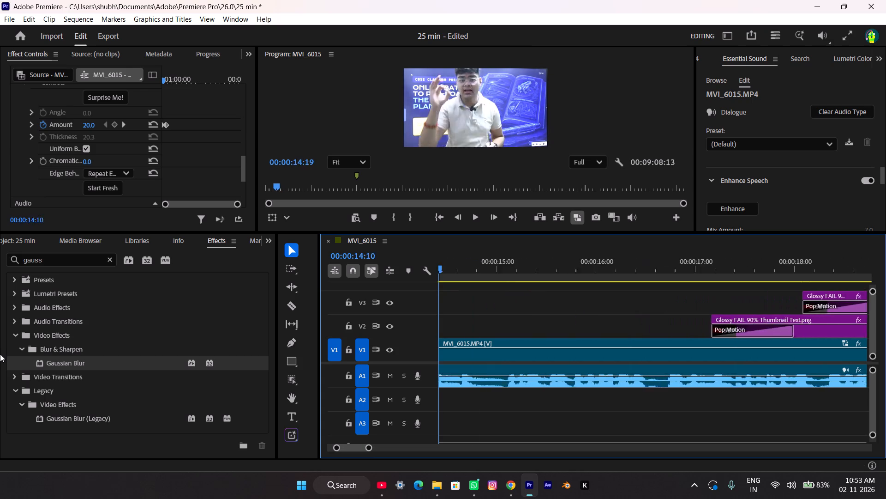
left_click_drag(0, 354, 0, 352)
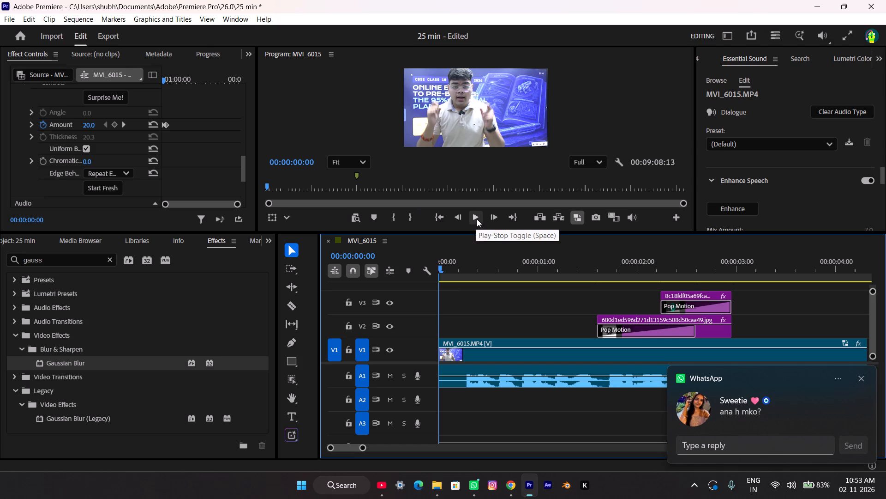
left_click(724, 441)
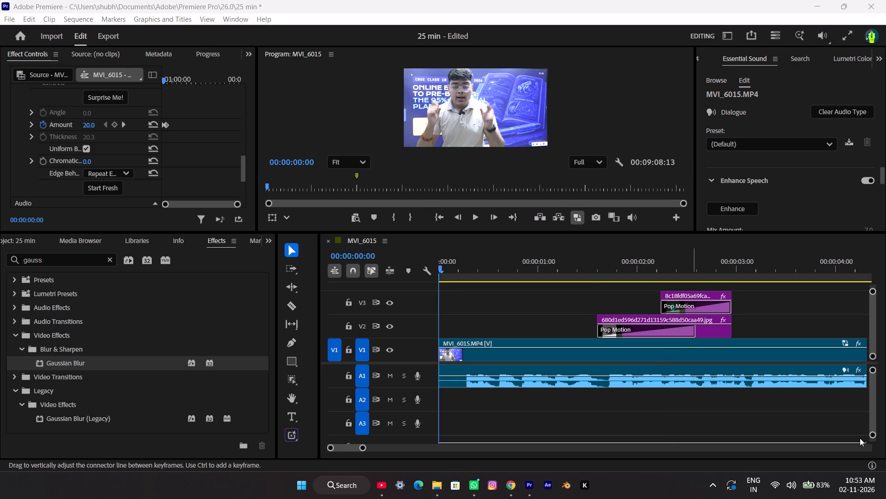